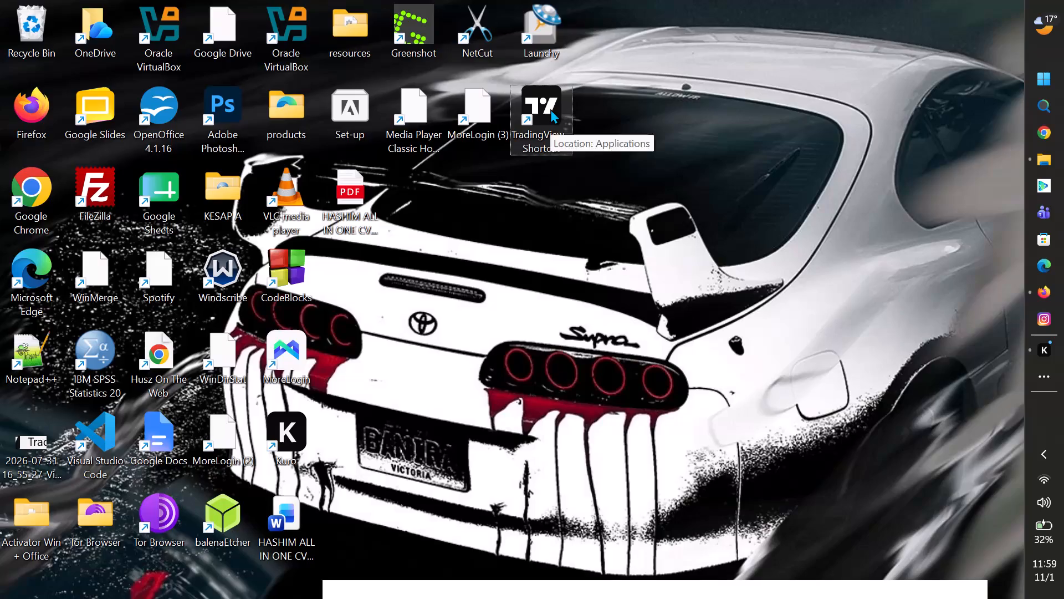
# Launch the TradingView application from its desktop shortcut.
pyautogui.doubleClick(549, 109)
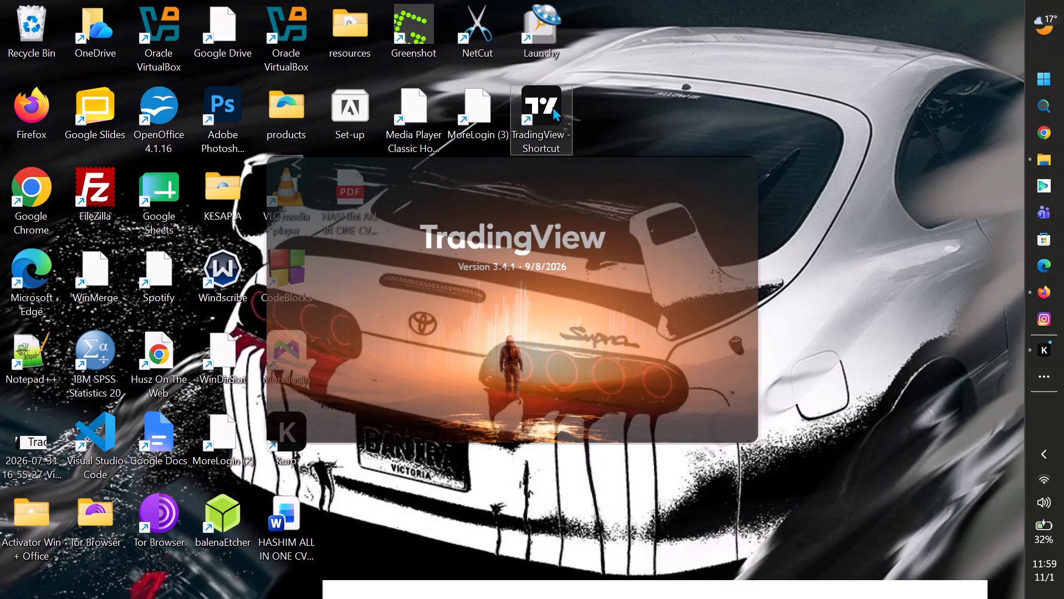
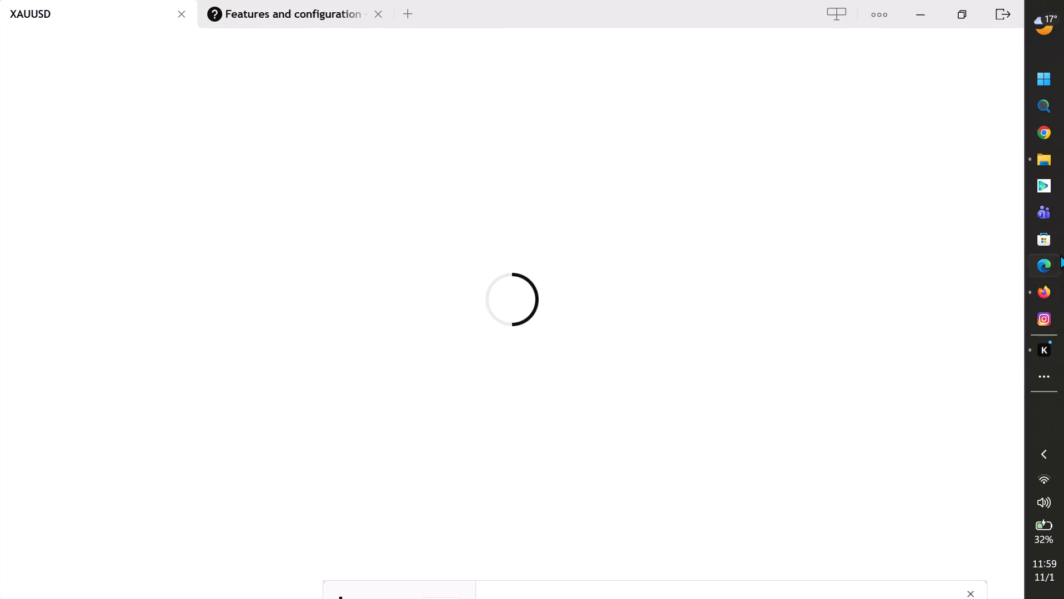
# Show the hidden background-app icons in the Windows system tray.
pyautogui.click(1049, 456)
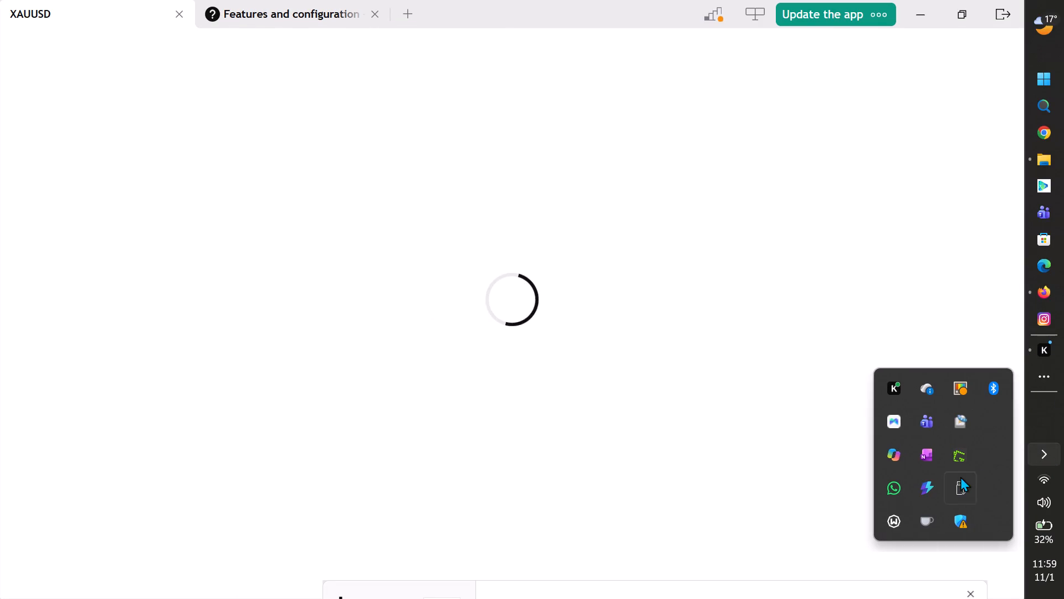
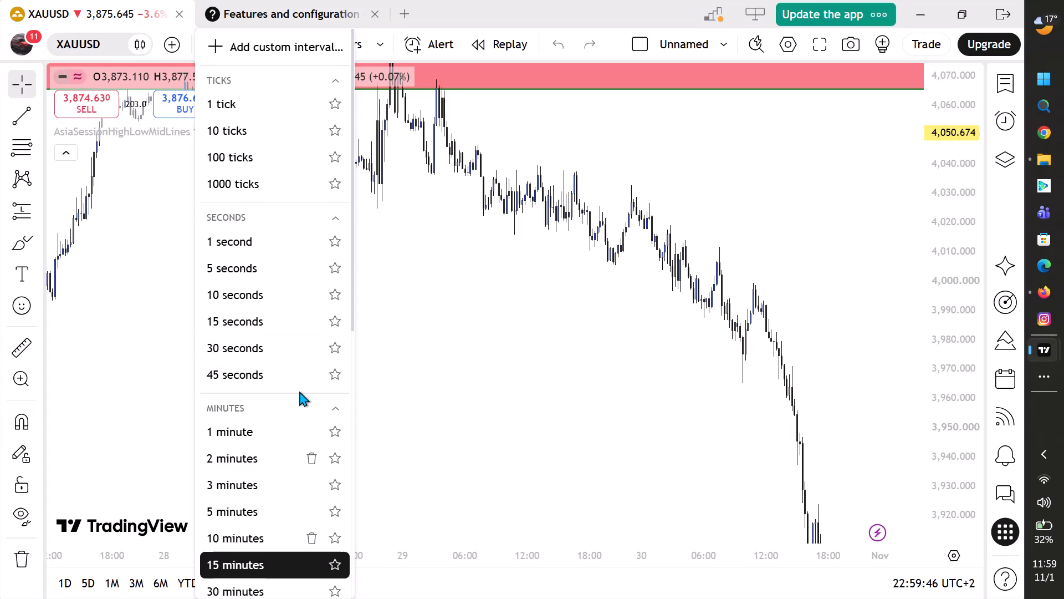
# Switch the XAUUSD chart from the 15-minute interval to the 4 hours interval.
pyautogui.scroll(-1, 299, 393)
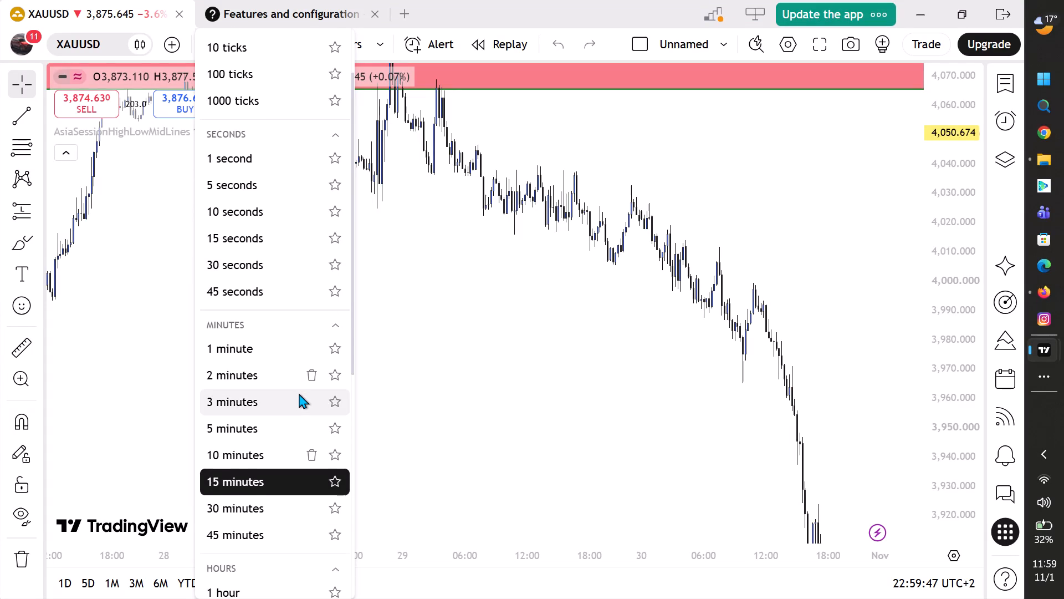
pyautogui.scroll(-5, 298, 394)
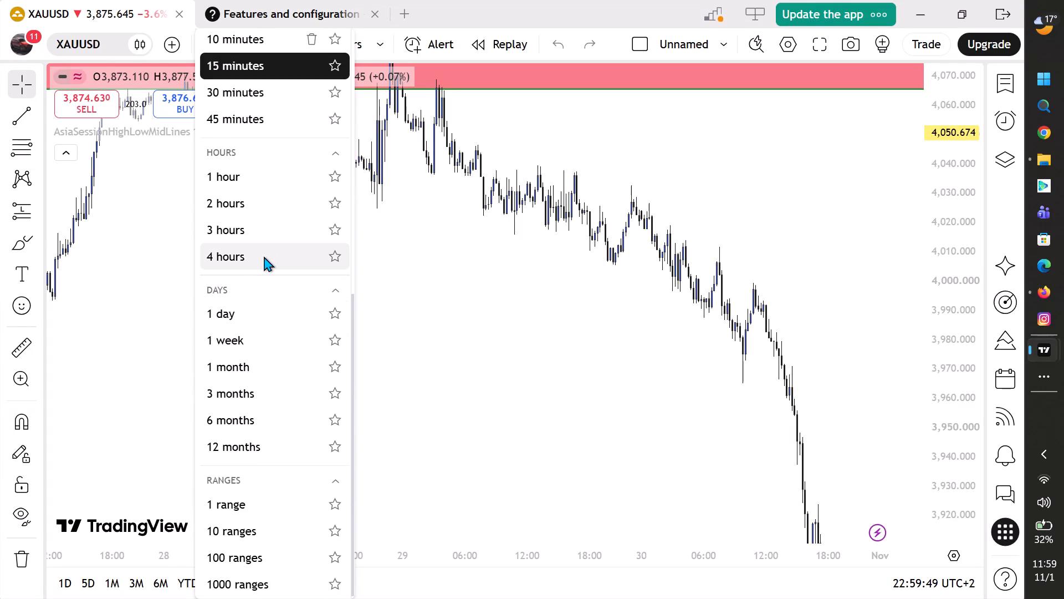
pyautogui.click(284, 146)
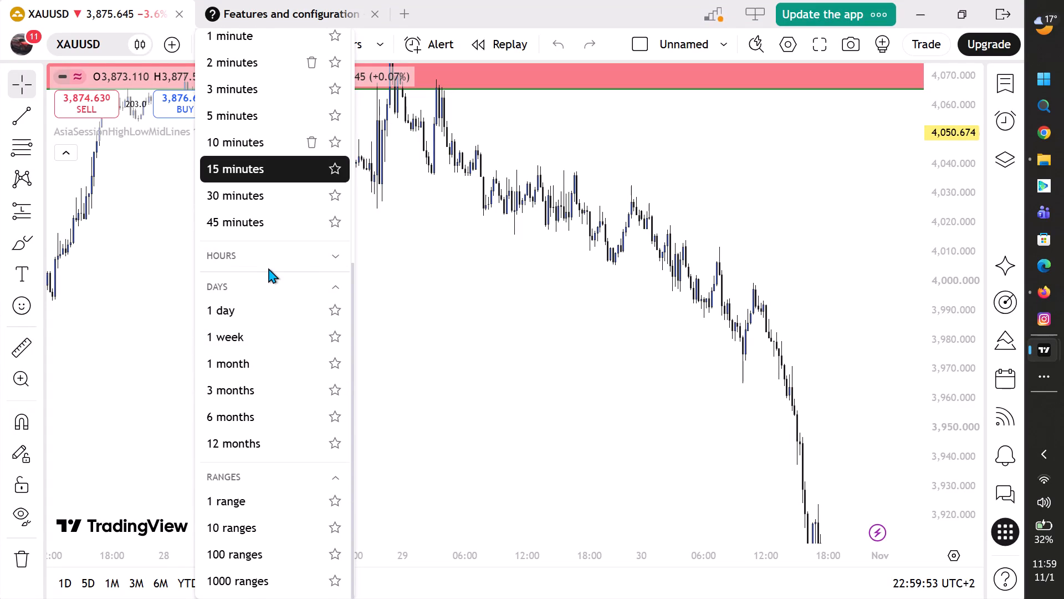
pyautogui.click(272, 262)
pyautogui.click(269, 364)
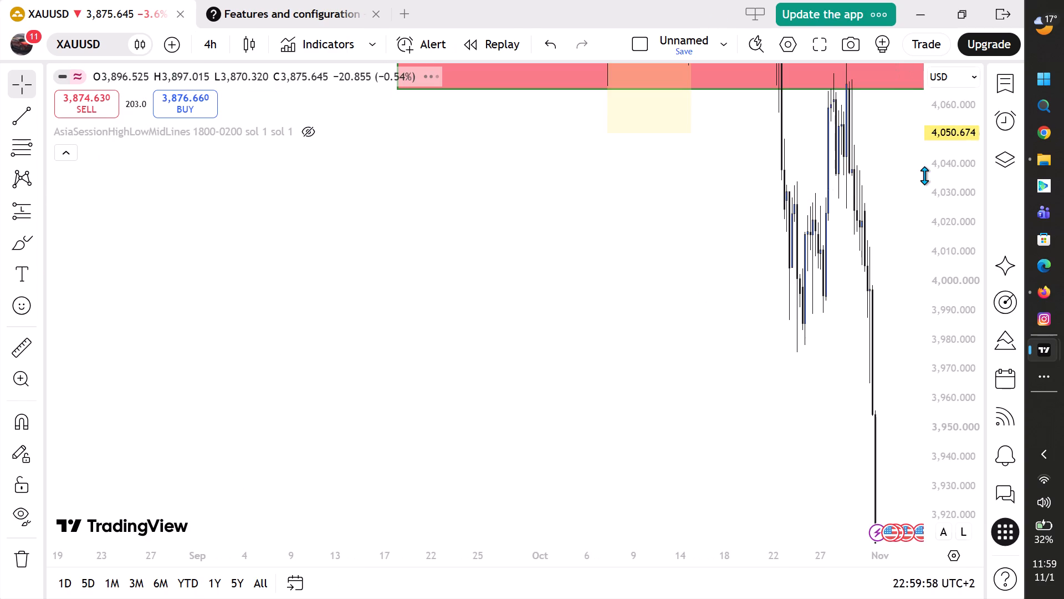
# Compress the price scale to examine the 4-hour price action around the marked red zones over a wider price range.
pyautogui.moveTo(948, 170); pyautogui.dragTo(956, 297)
pyautogui.moveTo(958, 206); pyautogui.dragTo(958, 335)
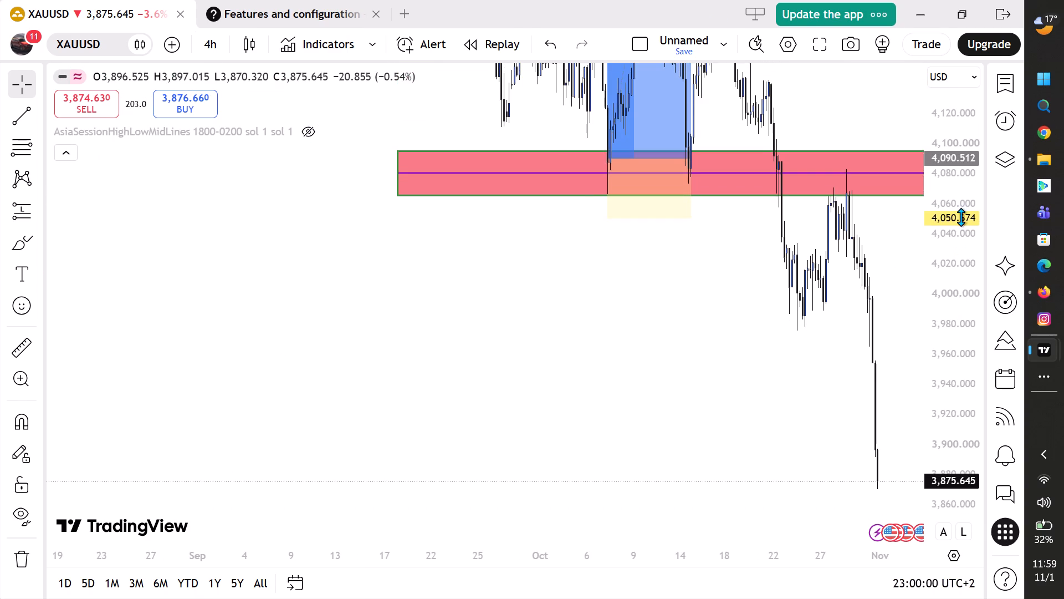
pyautogui.moveTo(961, 227); pyautogui.dragTo(955, 293)
pyautogui.moveTo(962, 218); pyautogui.dragTo(960, 272)
pyautogui.moveTo(962, 248); pyautogui.dragTo(957, 278)
pyautogui.moveTo(954, 254); pyautogui.dragTo(953, 286)
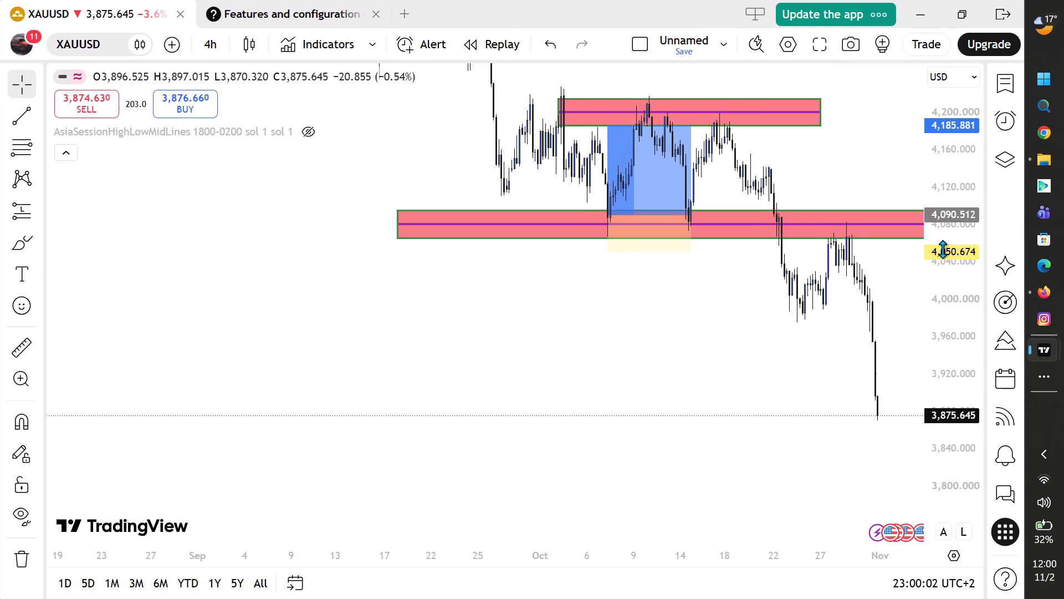
# Delete the long position drawing and both red zone rectangles from the 4-hour XAUUSD chart.
pyautogui.click(682, 196)
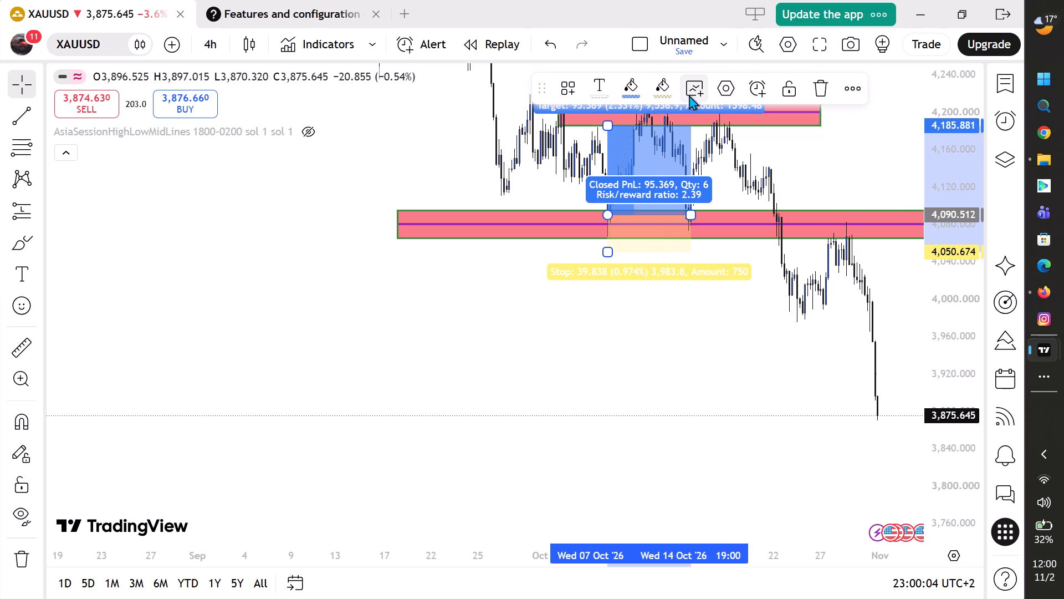
pyautogui.click(824, 97)
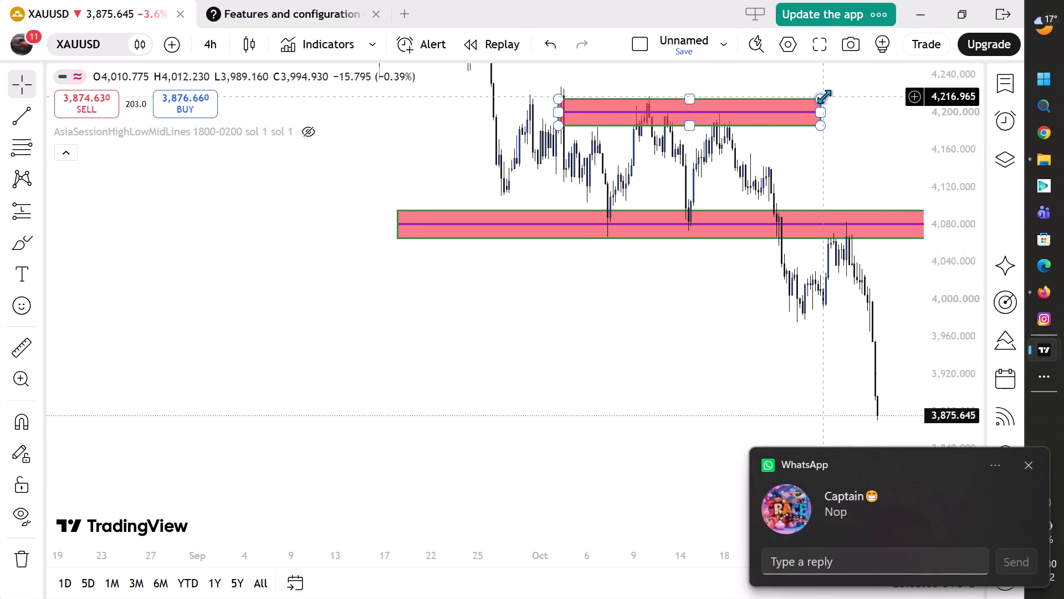
pyautogui.click(815, 112)
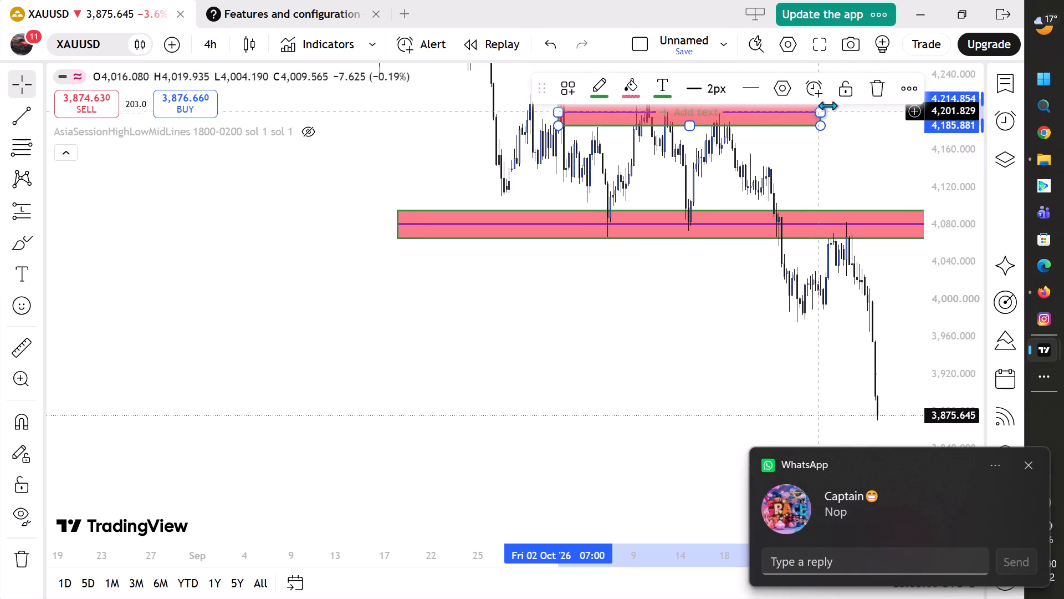
pyautogui.click(865, 84)
pyautogui.click(836, 221)
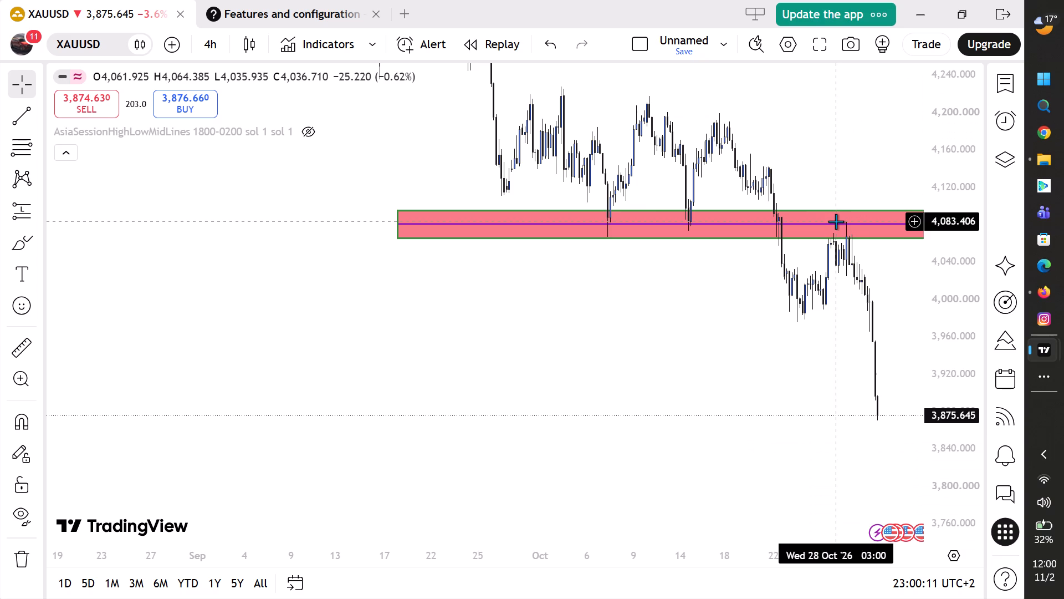
pyautogui.click(884, 225)
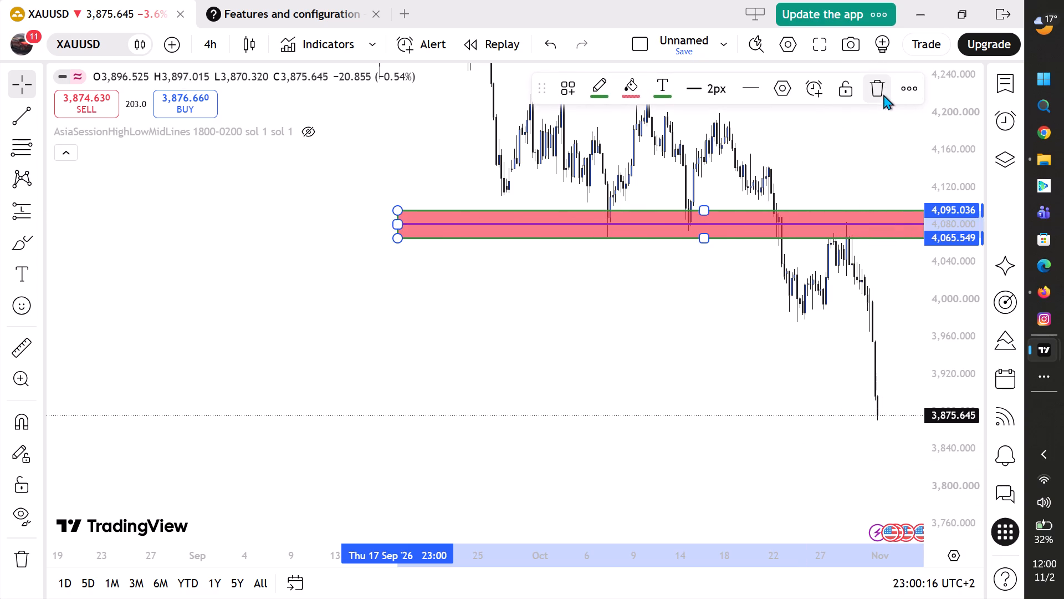
pyautogui.click(883, 94)
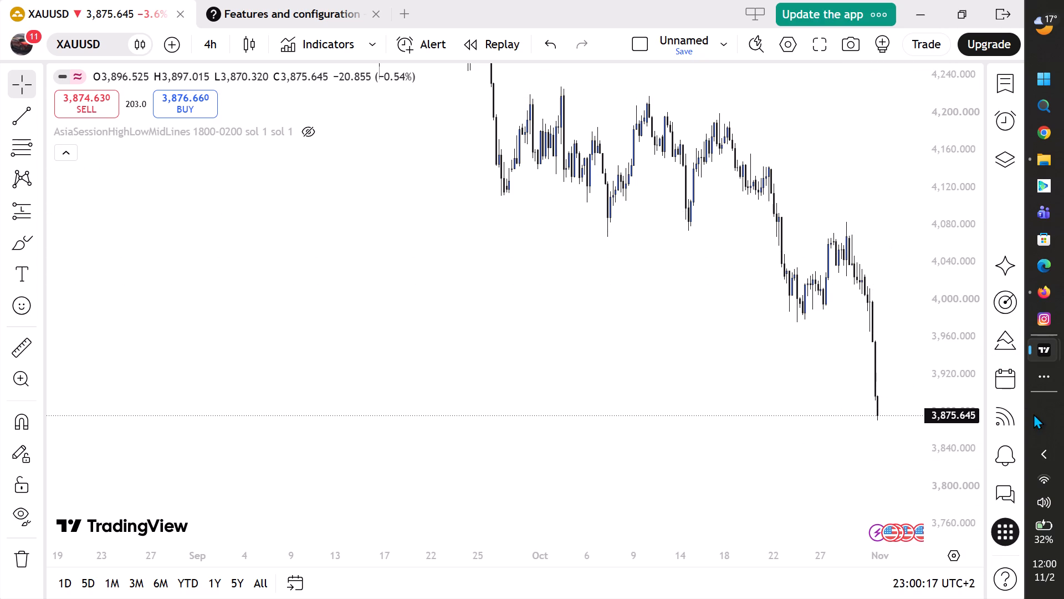
# Show the hidden background-app icons in the Windows system tray.
pyautogui.click(1045, 453)
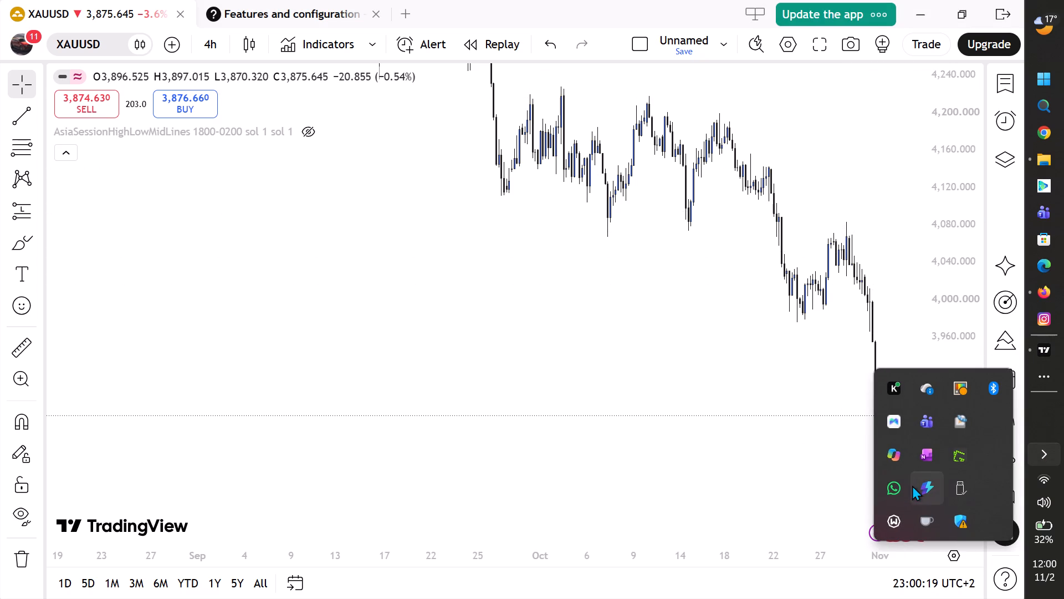
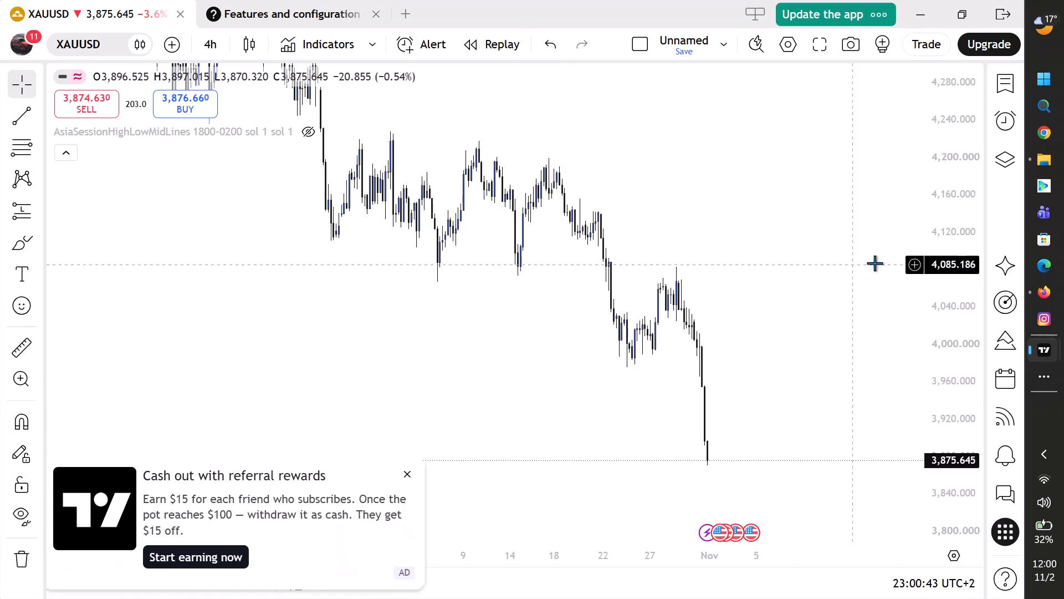
# Examine the 4-hour XAUUSD price action from October into early November, including the latest candles, over a wider price range.
pyautogui.scroll(-5, 958, 164)
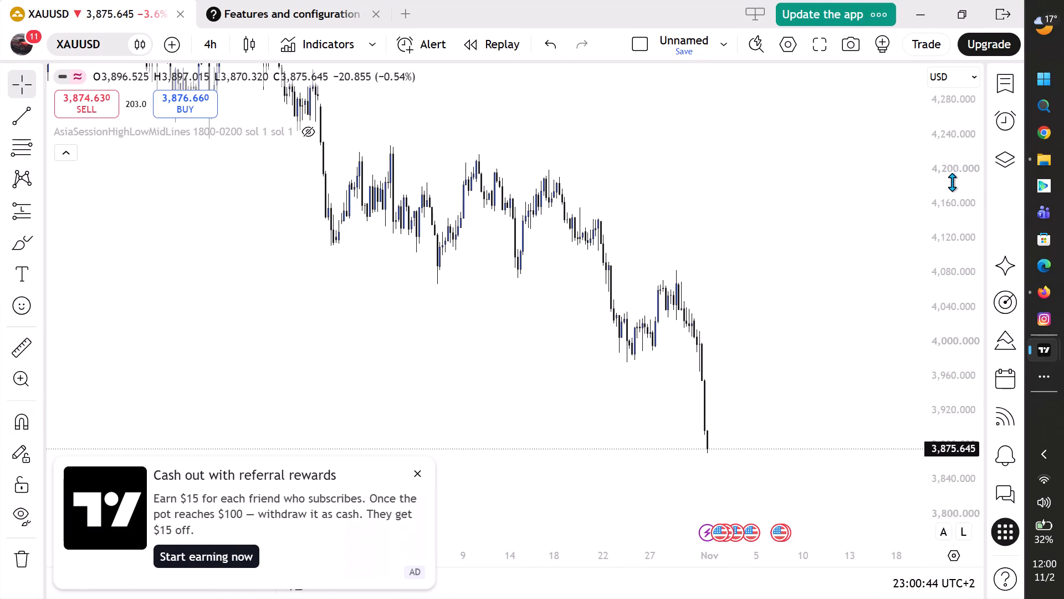
pyautogui.scroll(-9, 952, 182)
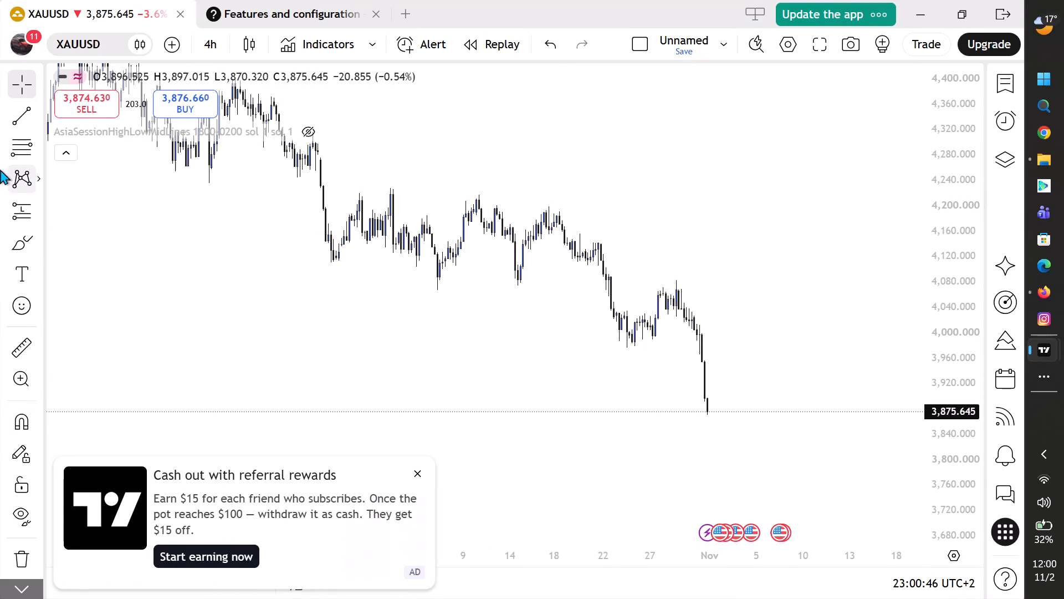
pyautogui.click(37, 241)
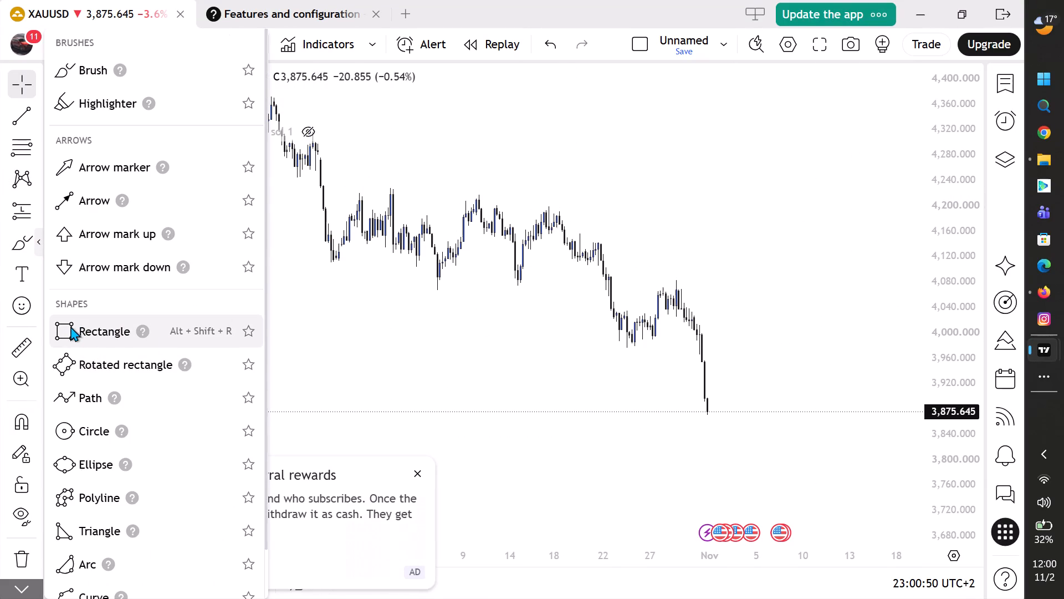
pyautogui.scroll(4, 485, 372)
pyautogui.moveTo(389, 364); pyautogui.dragTo(500, 369)
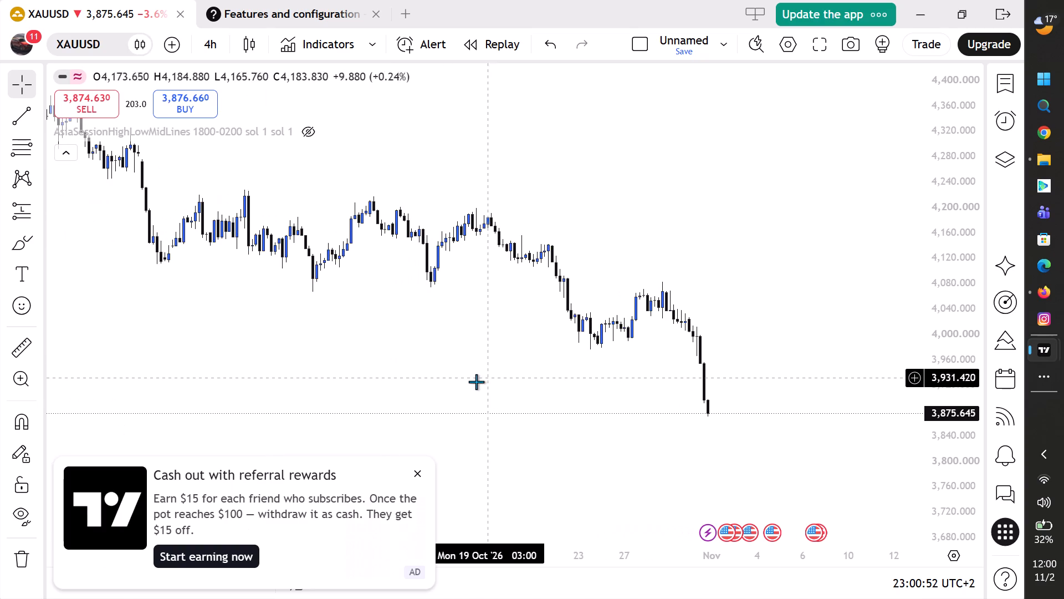
pyautogui.scroll(1, 465, 382)
pyautogui.moveTo(395, 347); pyautogui.dragTo(416, 368)
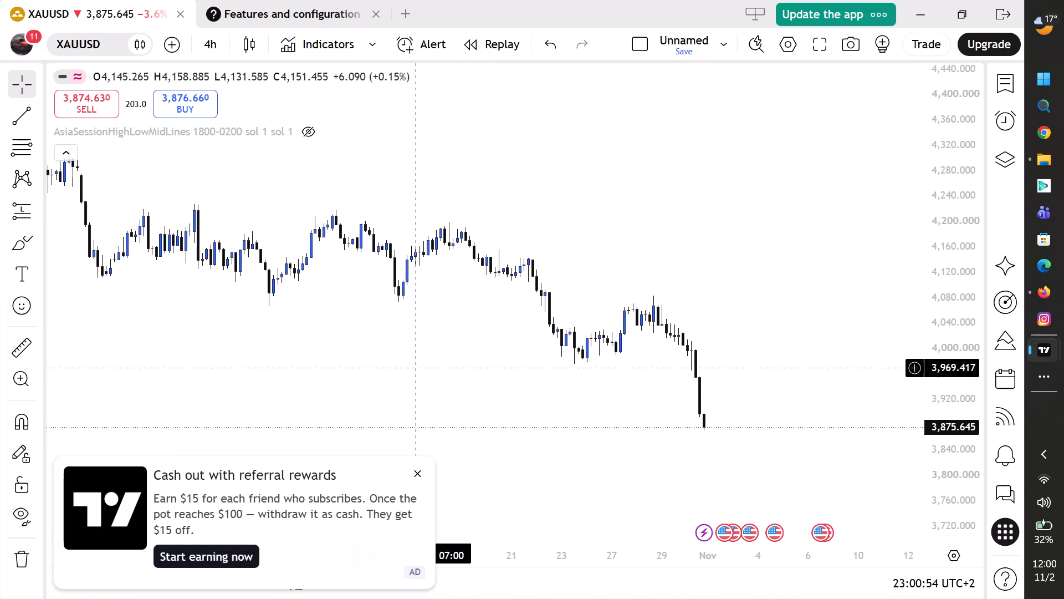
pyautogui.moveTo(416, 368); pyautogui.dragTo(415, 368)
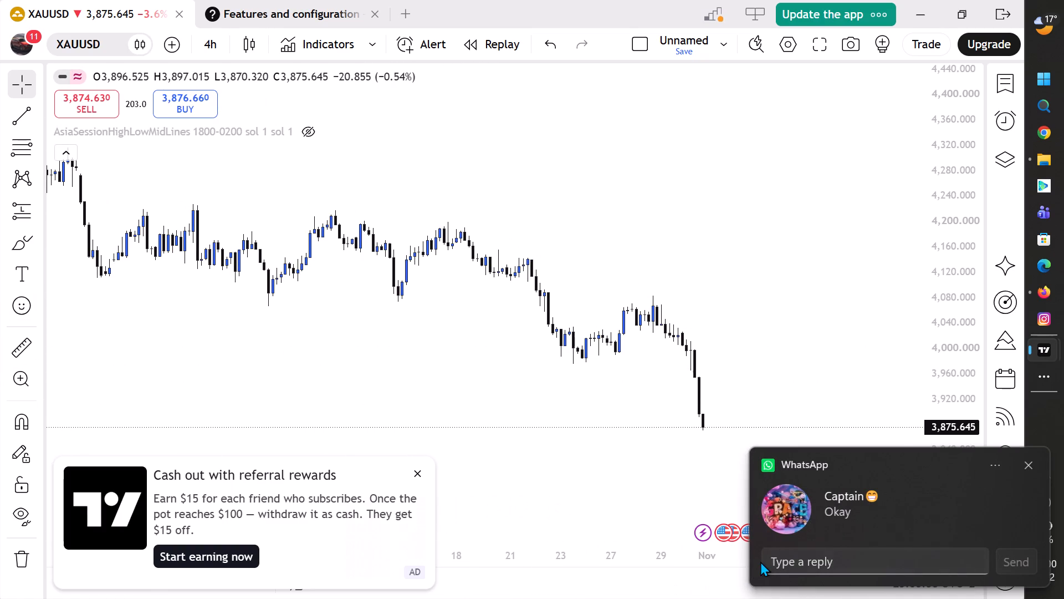
pyautogui.click(786, 561)
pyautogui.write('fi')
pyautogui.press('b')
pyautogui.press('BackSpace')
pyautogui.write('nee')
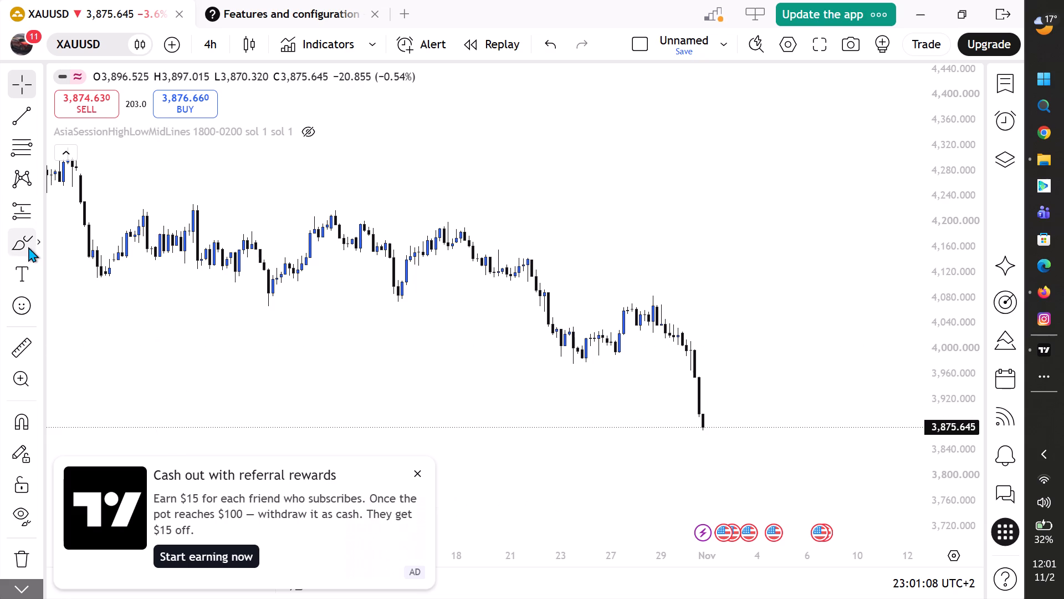
# Activate the Rectangle drawing tool for marking a price zone on the 4-hour XAUUSD chart.
pyautogui.click(42, 242)
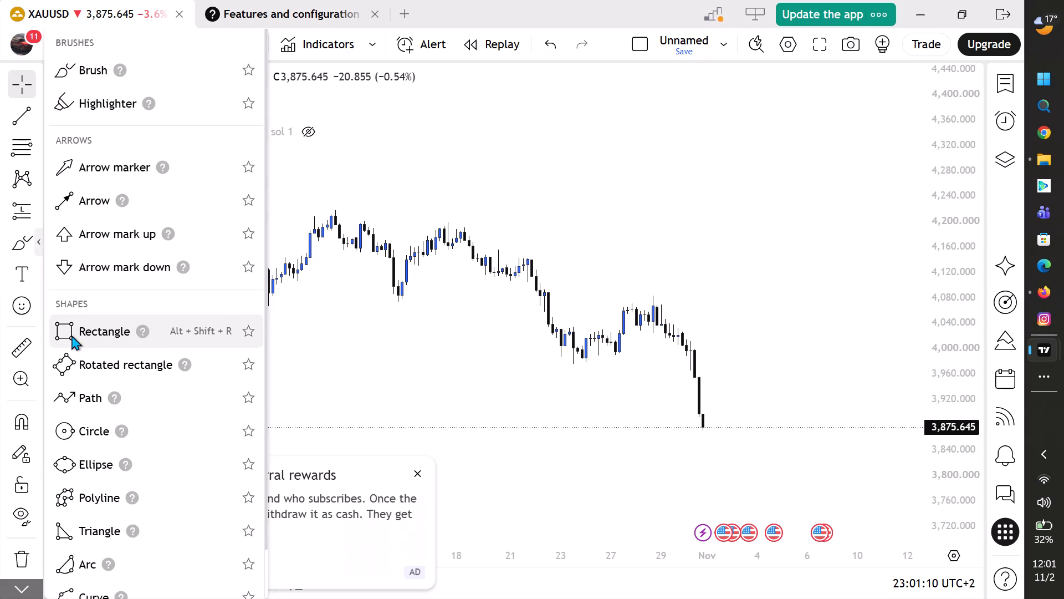
pyautogui.click(66, 329)
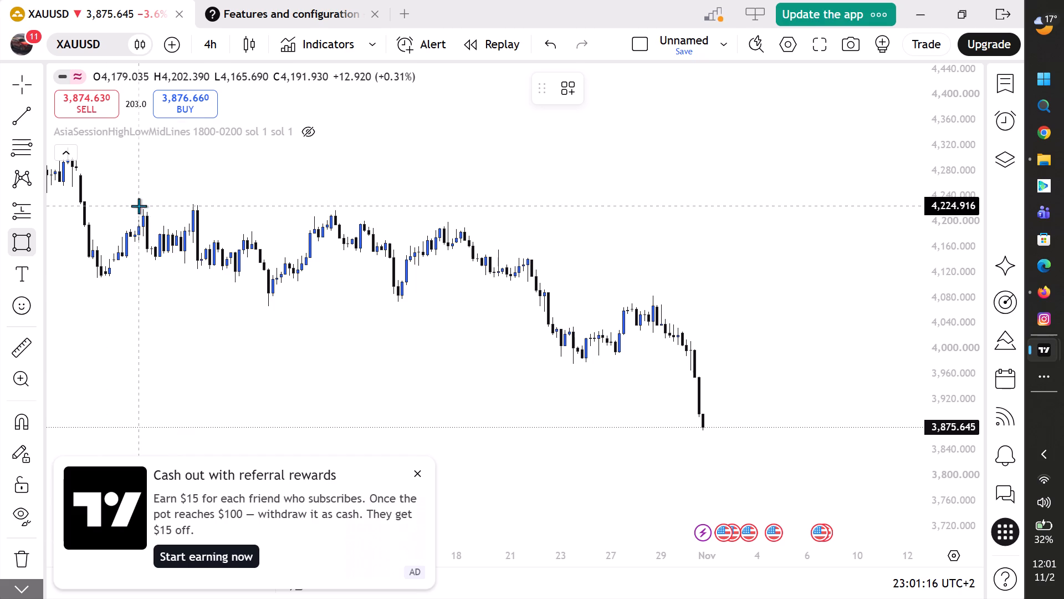
# Draw a rectangle zone over the October highs between about 4,178 and 4,213, extending its end to about 28 Oct.
pyautogui.click(142, 236)
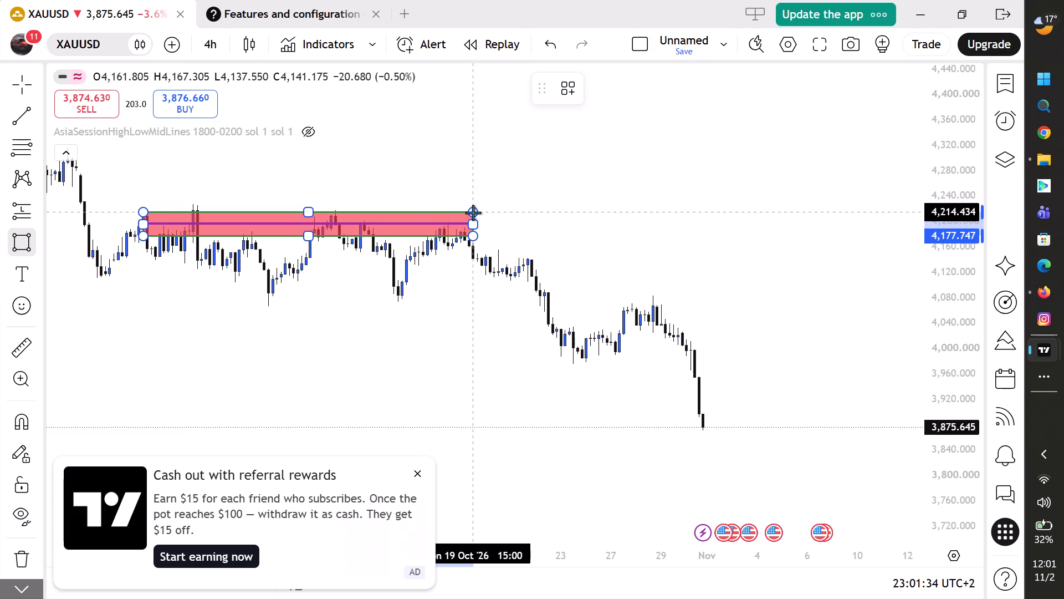
pyautogui.click(473, 213)
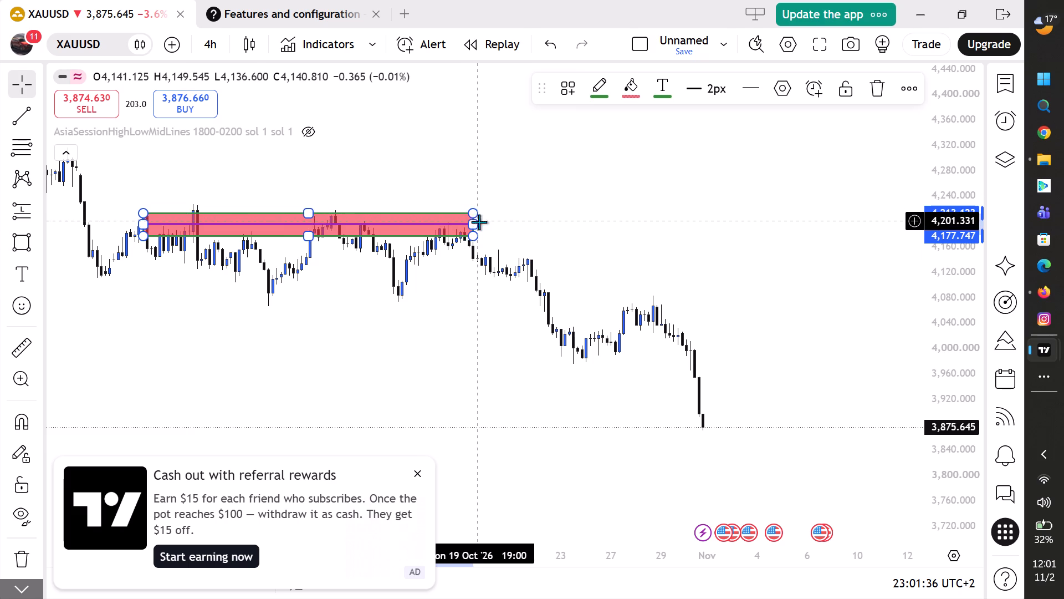
pyautogui.moveTo(475, 224); pyautogui.dragTo(592, 238)
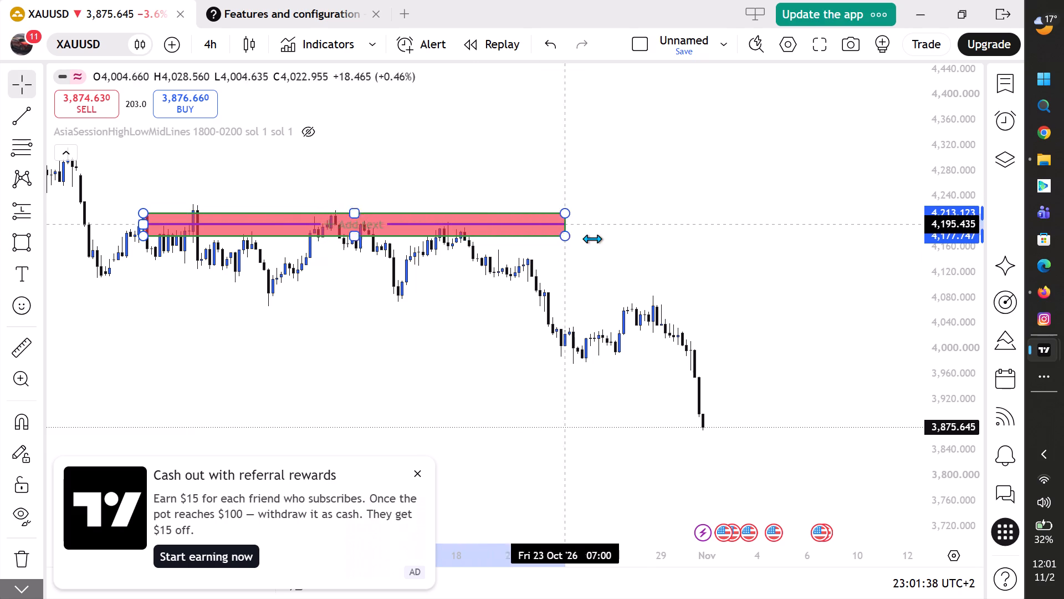
pyautogui.moveTo(592, 238); pyautogui.dragTo(656, 247)
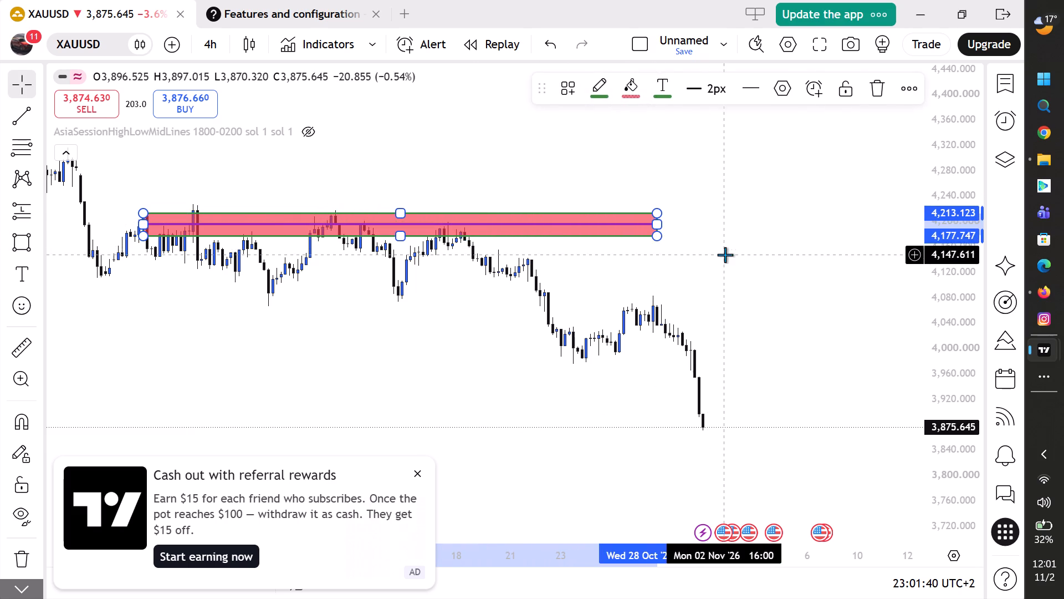
pyautogui.click(787, 254)
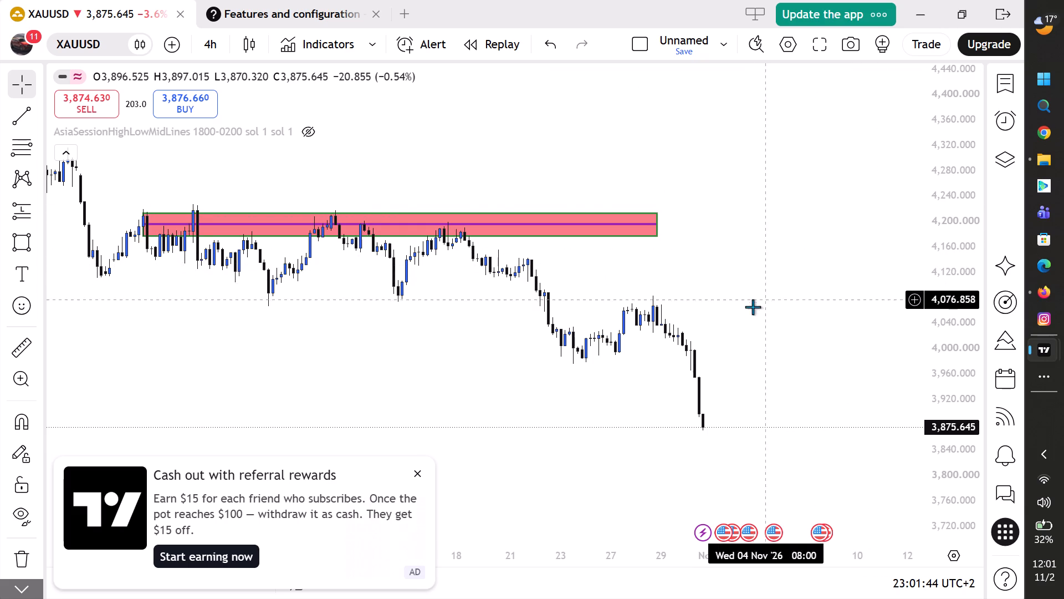
# Draw a second rectangle zone between about 4,143 and 4,104, spanning from 21 Oct to 6 Nov.
pyautogui.moveTo(713, 301); pyautogui.dragTo(822, 238)
pyautogui.scroll(4, 864, 287)
pyautogui.scroll(-8, 831, 286)
pyautogui.scroll(5, 950, 299)
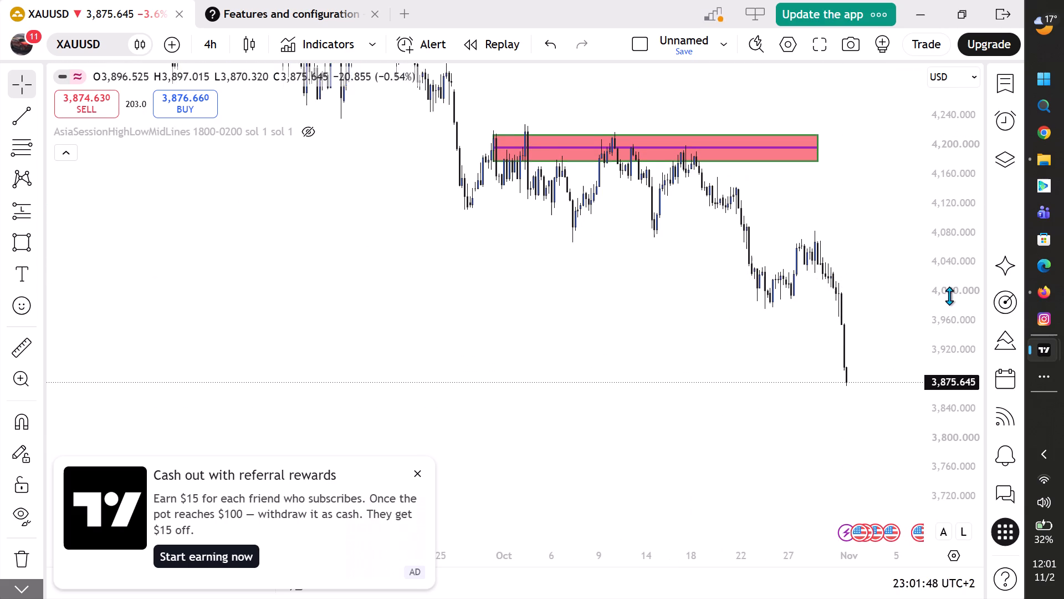
pyautogui.scroll(1, 949, 296)
pyautogui.moveTo(610, 338); pyautogui.dragTo(459, 367)
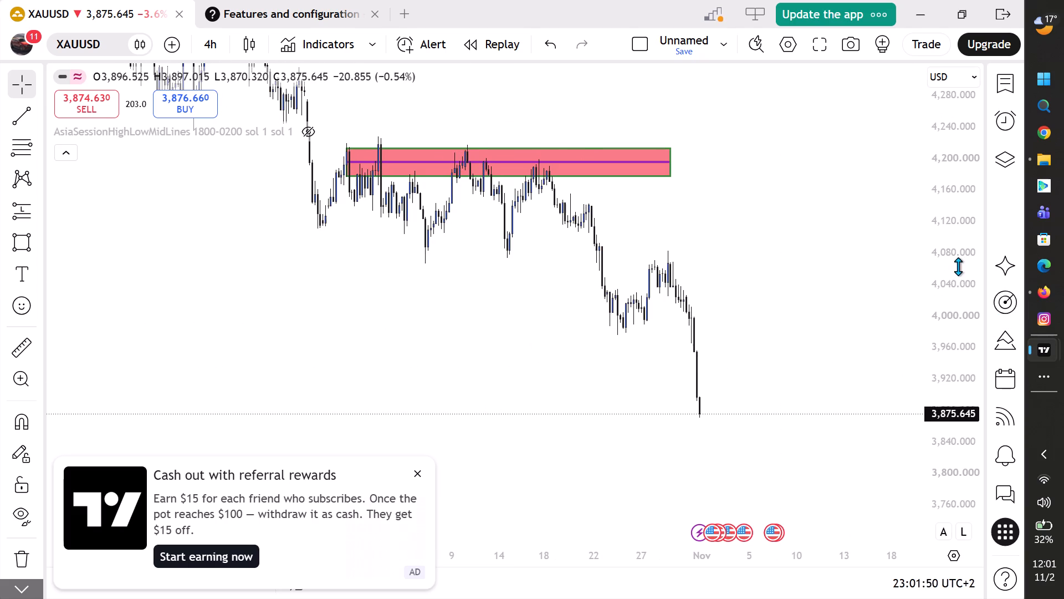
pyautogui.scroll(1, 478, 392)
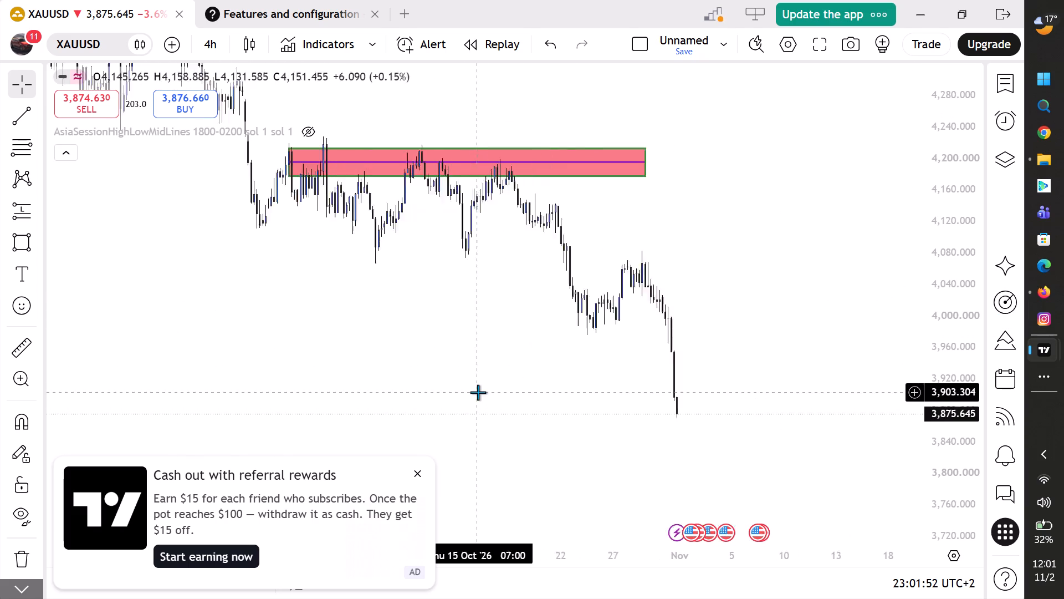
pyautogui.scroll(2, 478, 392)
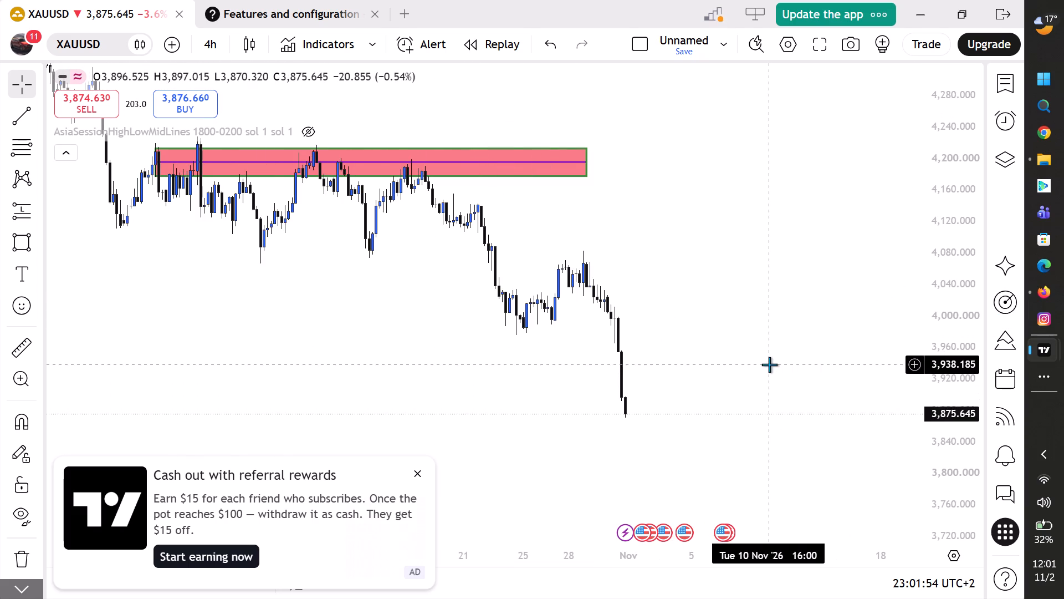
pyautogui.click(19, 244)
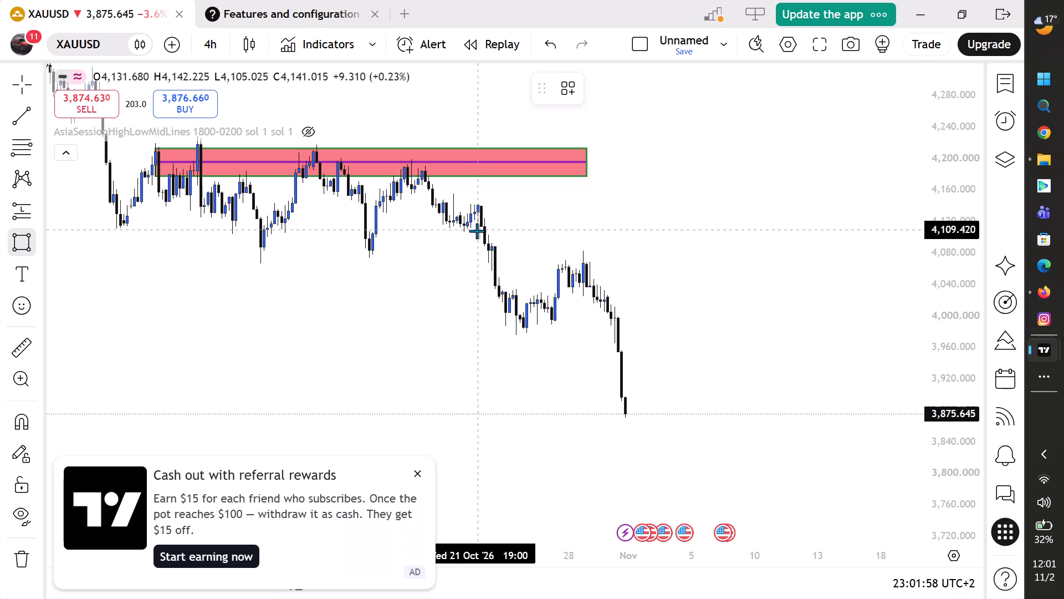
pyautogui.click(472, 203)
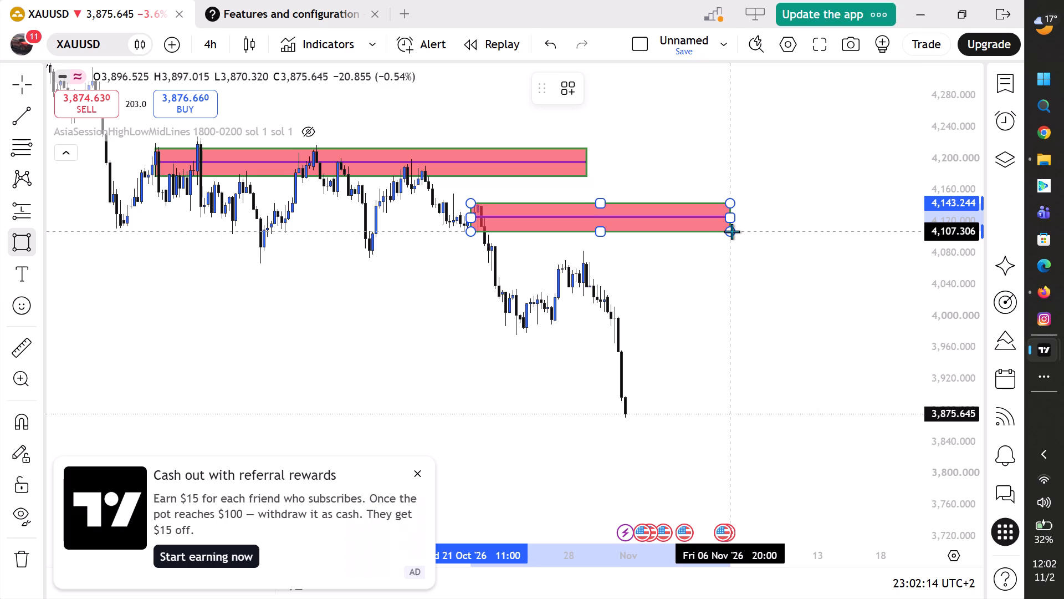
pyautogui.click(731, 233)
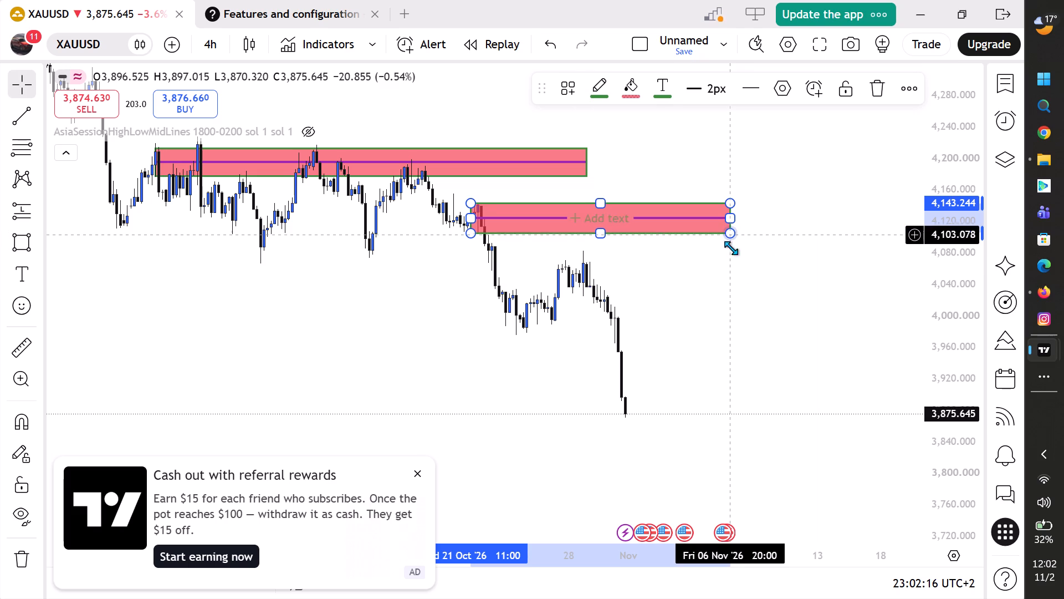
pyautogui.click(786, 310)
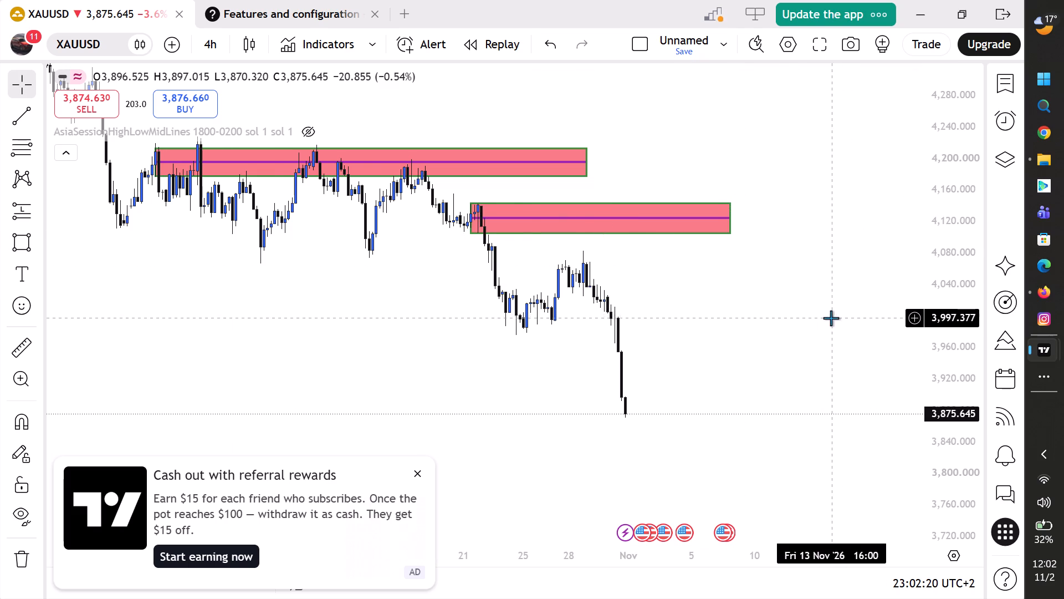
# Draw a third rectangle zone between about 4,026 and 4,084 from 28 Oct, extending its end to about 16 Nov.
pyautogui.scroll(-1, 831, 318)
pyautogui.scroll(-10, 956, 264)
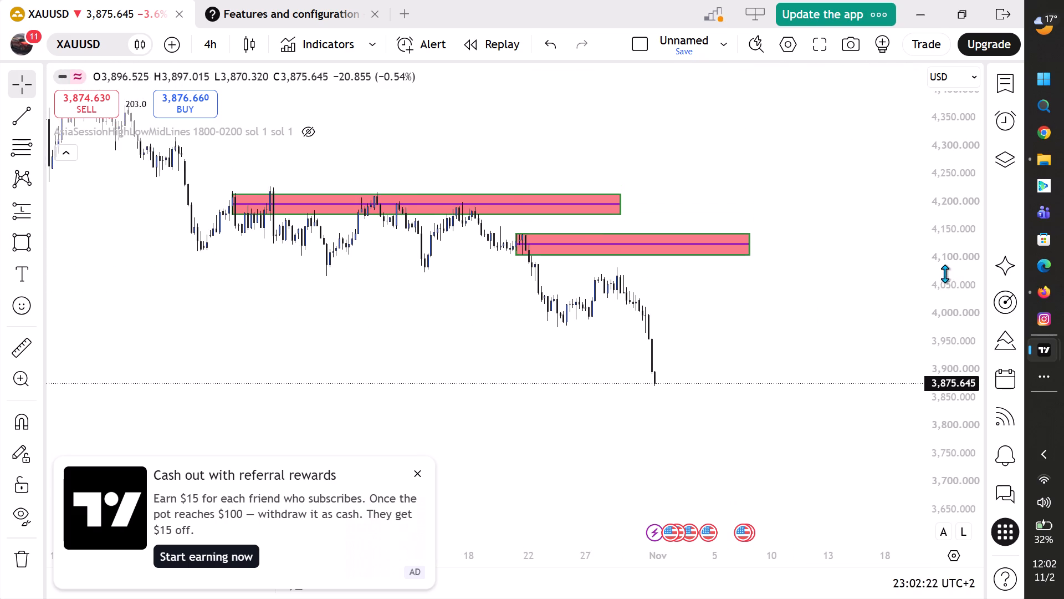
pyautogui.scroll(-3, 799, 302)
pyautogui.scroll(2, 803, 303)
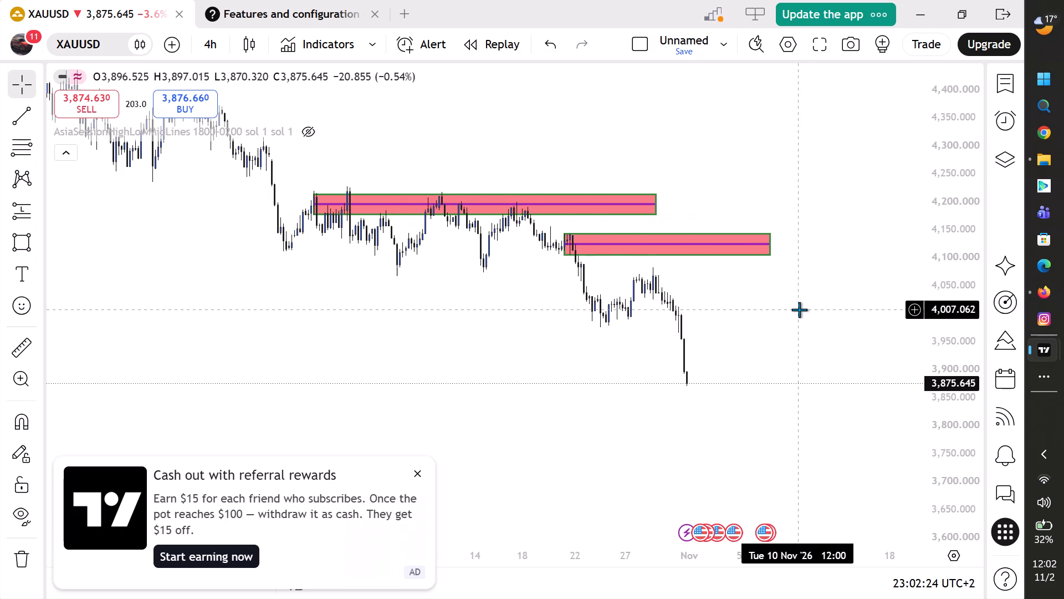
pyautogui.scroll(3, 799, 311)
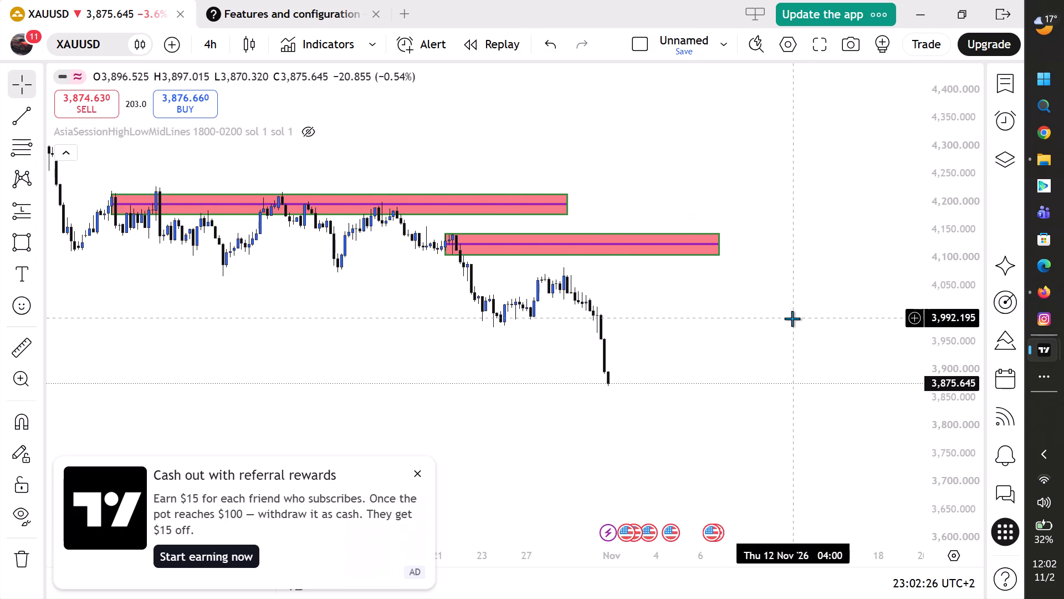
pyautogui.click(22, 240)
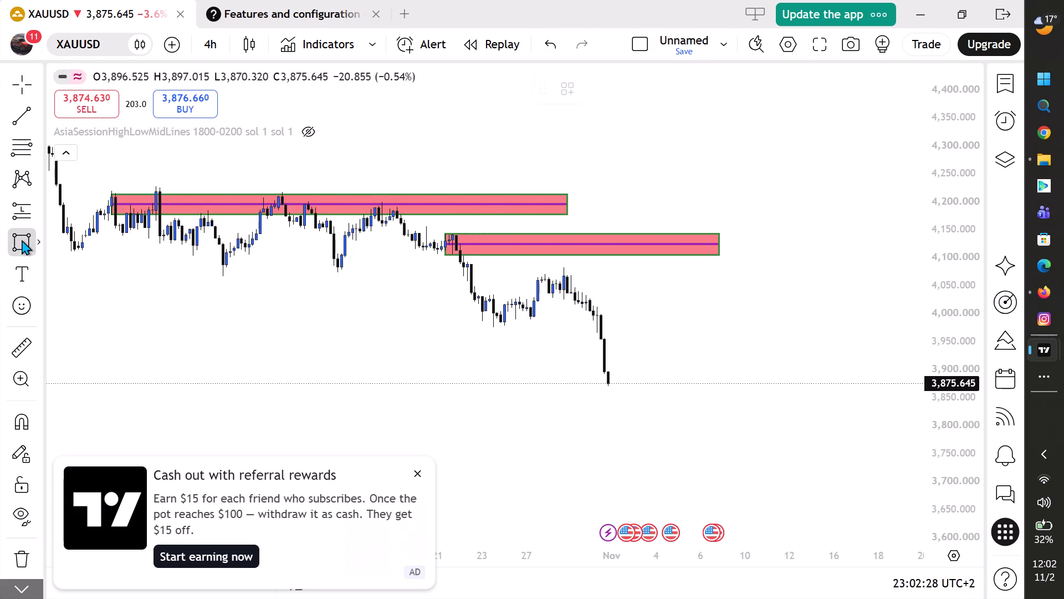
pyautogui.click(550, 299)
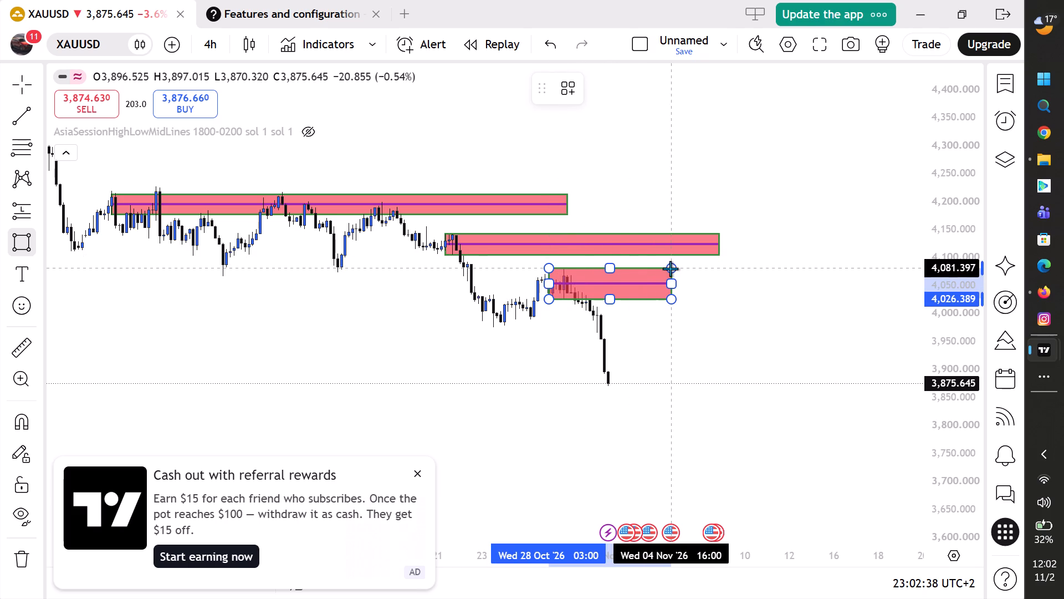
pyautogui.click(671, 266)
pyautogui.moveTo(686, 299); pyautogui.dragTo(688, 306)
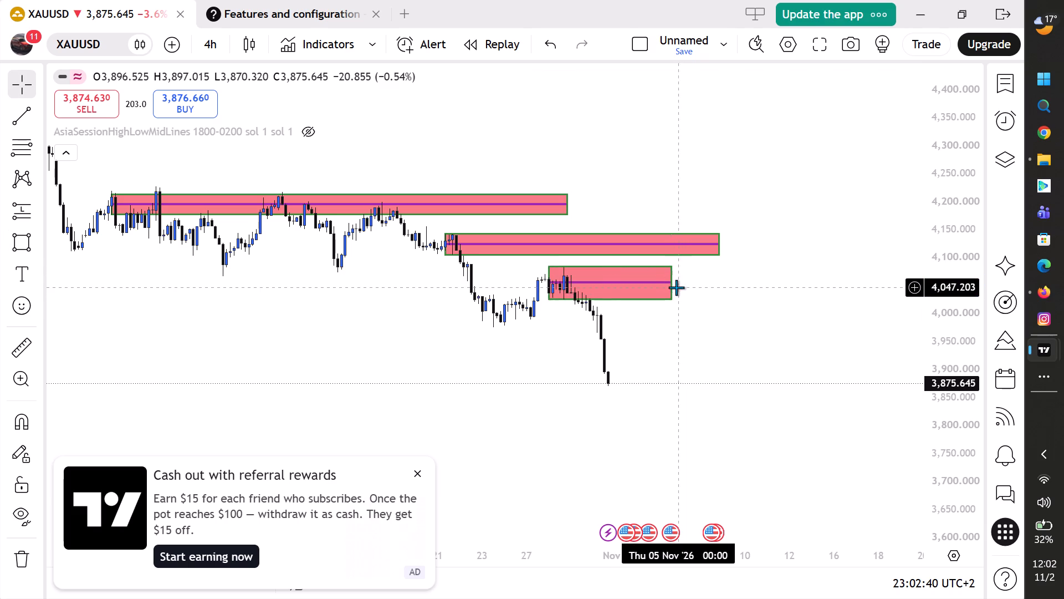
pyautogui.moveTo(674, 286); pyautogui.dragTo(759, 293)
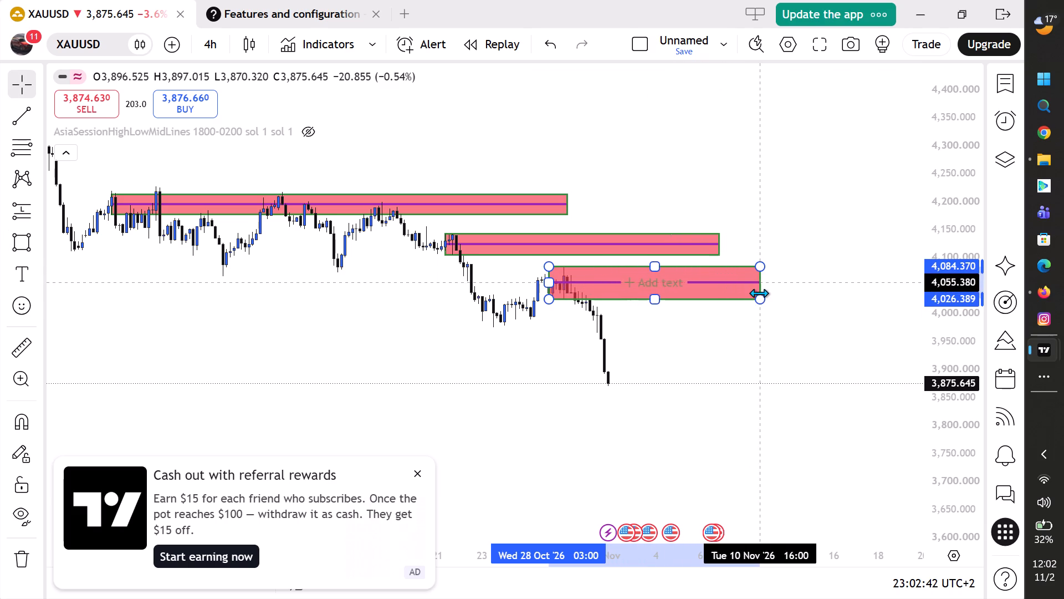
pyautogui.moveTo(759, 293); pyautogui.dragTo(830, 291)
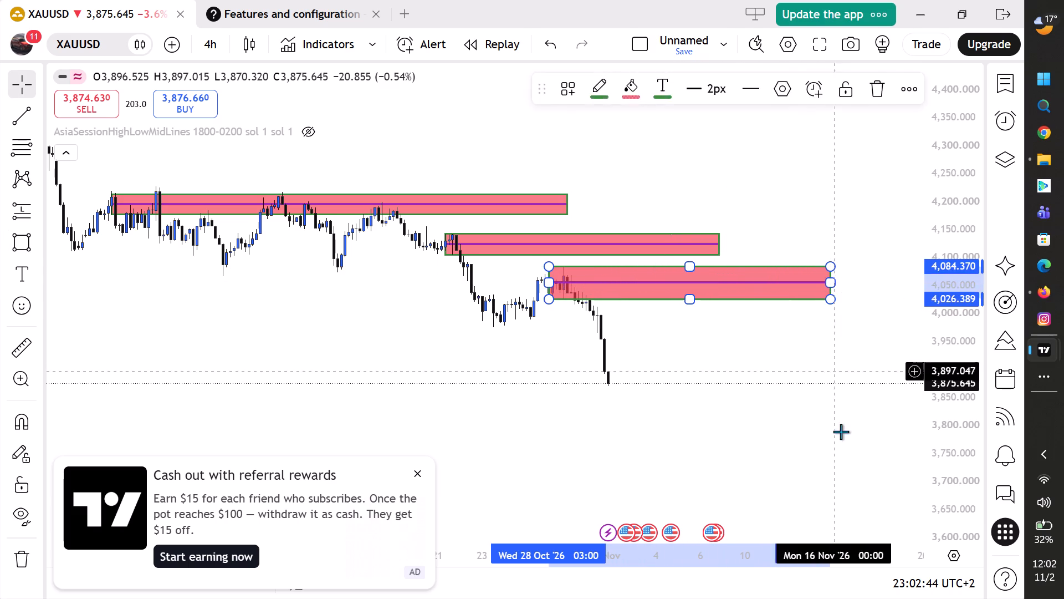
pyautogui.click(822, 427)
# Dismiss the referral rewards advertisement covering the chart.
pyautogui.scroll(-3, 939, 313)
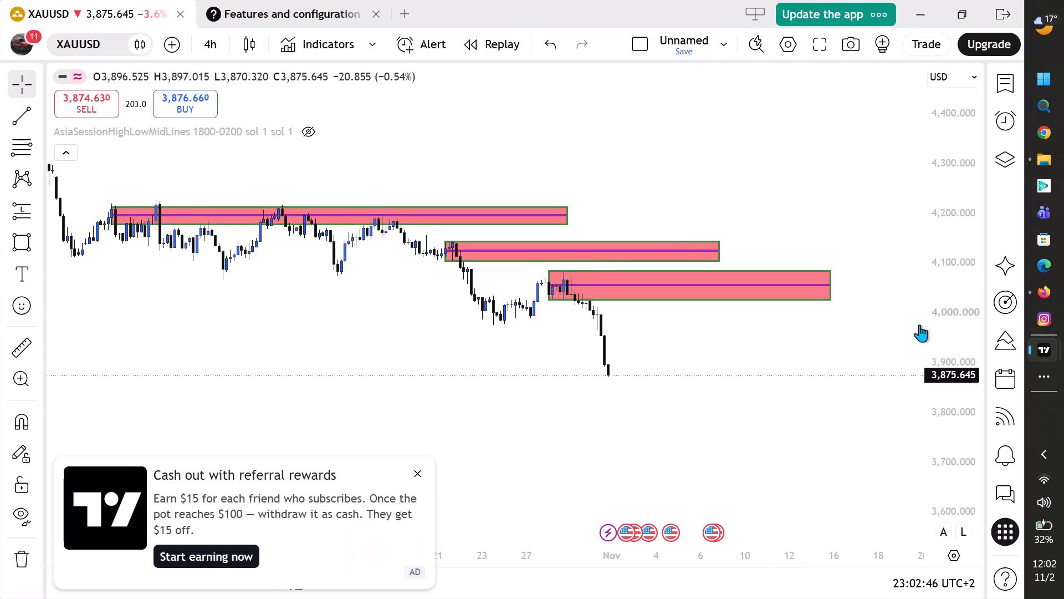
pyautogui.scroll(-3, 479, 436)
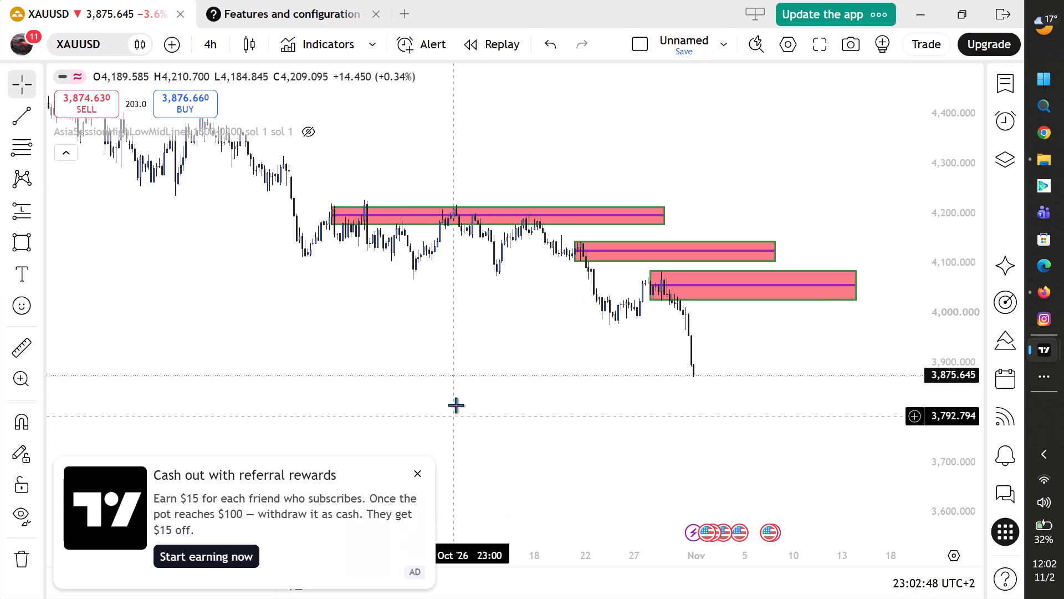
pyautogui.moveTo(451, 404); pyautogui.dragTo(397, 383)
pyautogui.click(415, 474)
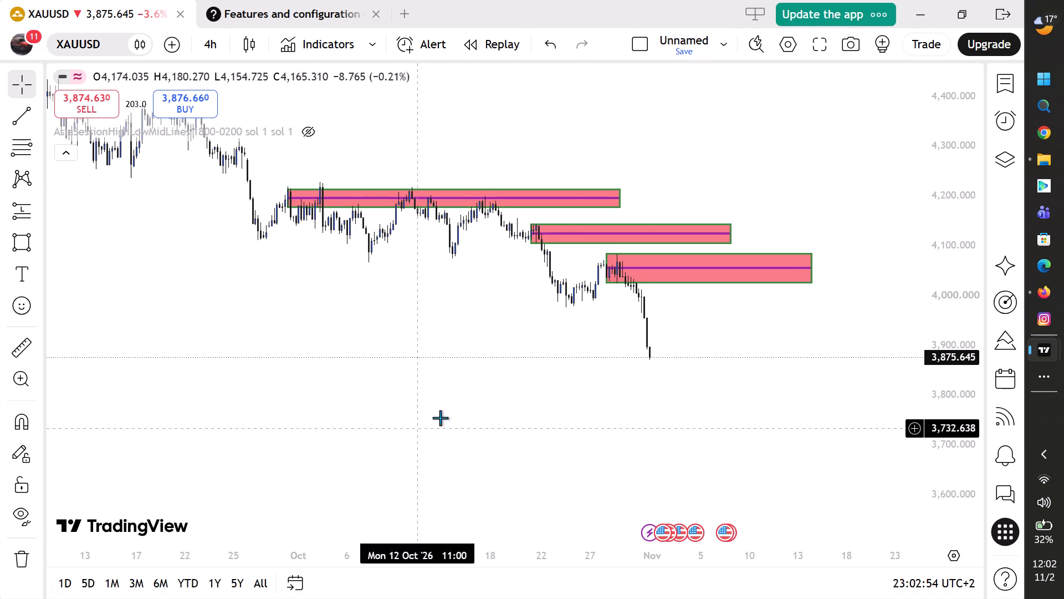
# Examine the recent 4-hour price decline against the three red rectangle zones.
pyautogui.moveTo(497, 413); pyautogui.dragTo(374, 417)
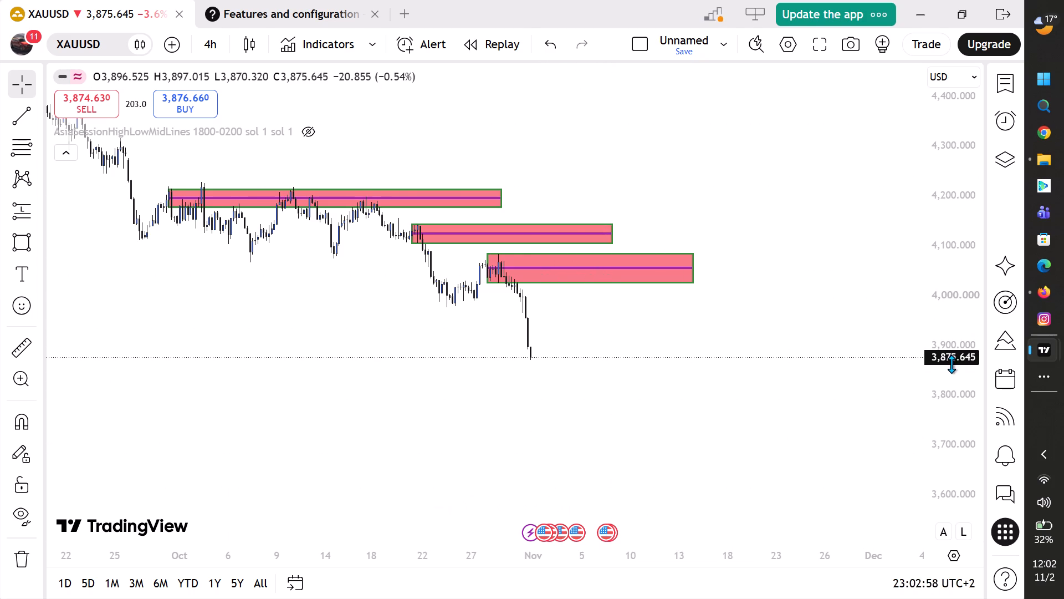
pyautogui.scroll(5, 958, 359)
pyautogui.scroll(6, 954, 283)
pyautogui.moveTo(809, 277); pyautogui.dragTo(775, 342)
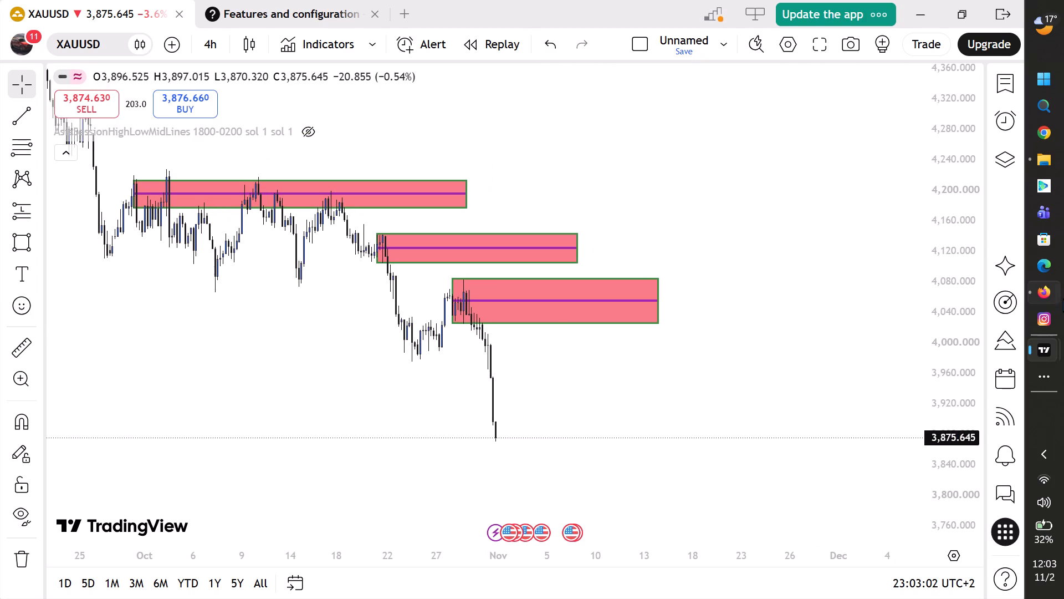
pyautogui.scroll(2, 950, 313)
pyautogui.scroll(-1, 801, 291)
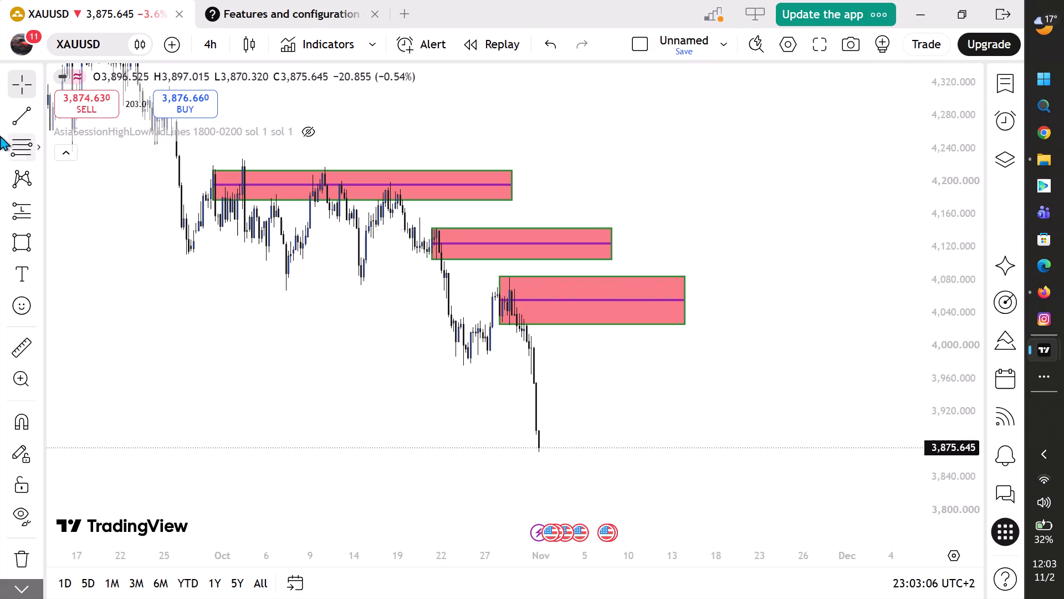
# Review the available cursor types and the line, channel and pitchfork drawing tools.
pyautogui.scroll(-3, 25, 203)
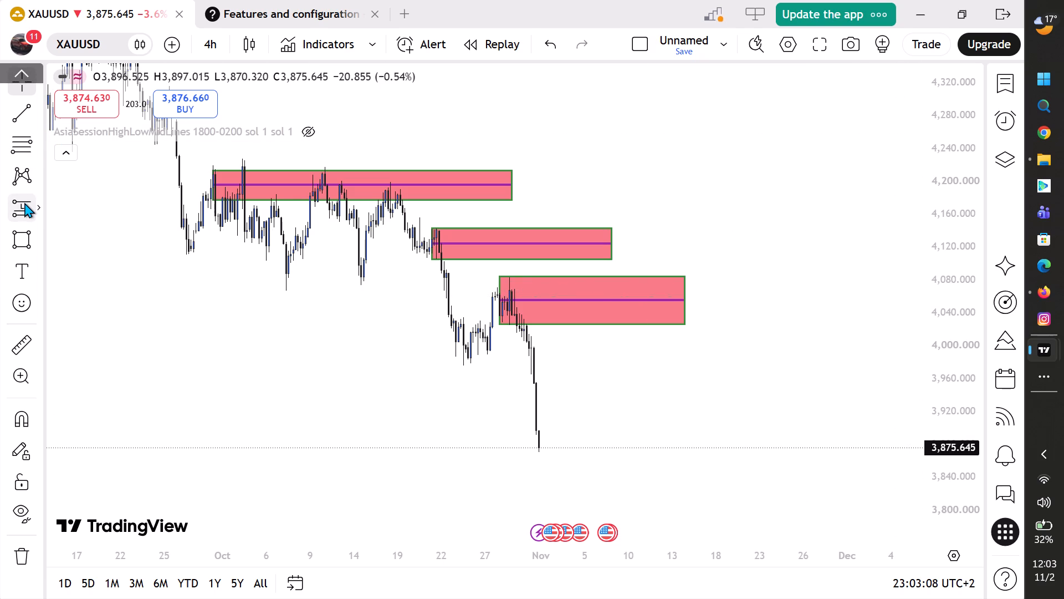
pyautogui.scroll(-3, 24, 203)
pyautogui.scroll(2, 43, 57)
pyautogui.scroll(3, 26, 110)
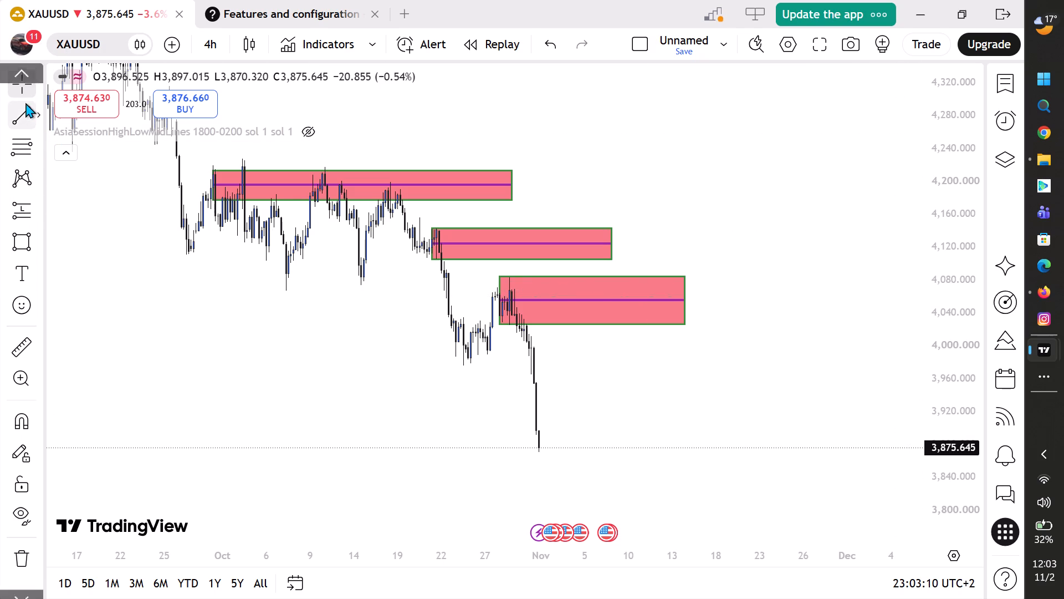
pyautogui.scroll(6, 25, 103)
pyautogui.click(39, 83)
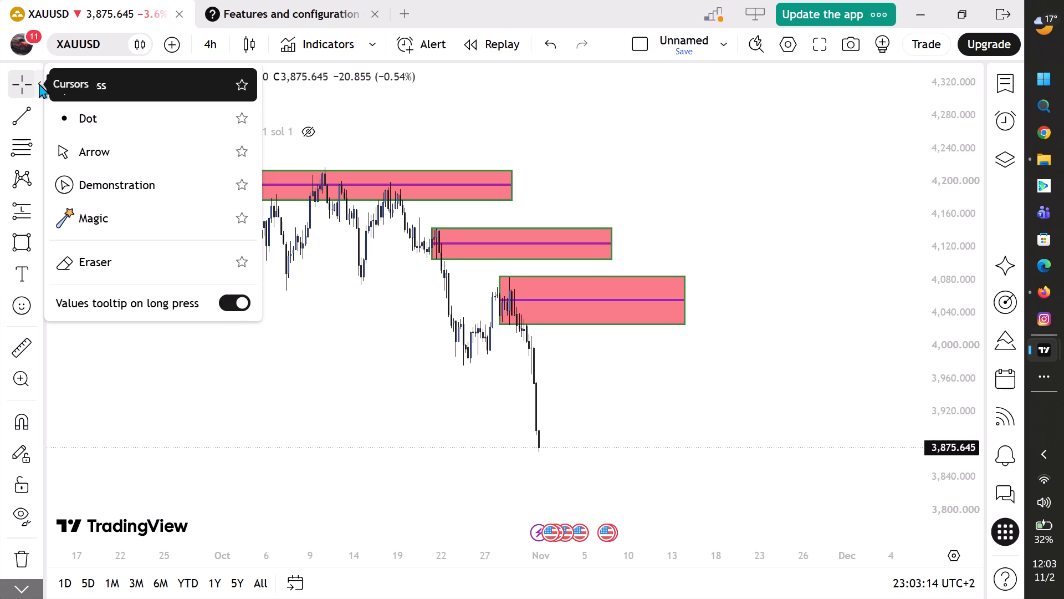
pyautogui.scroll(-3, 147, 153)
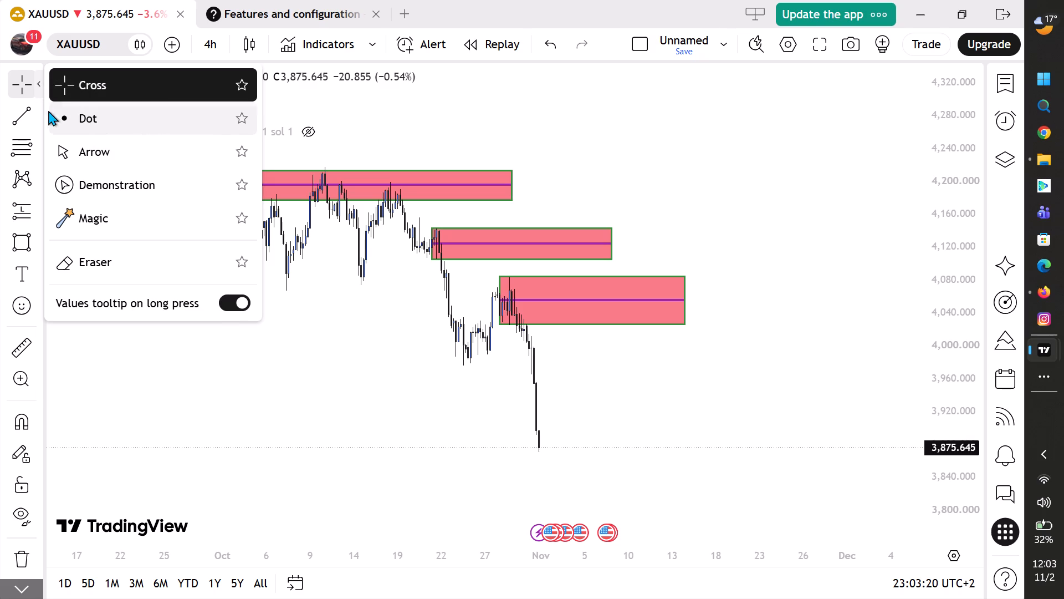
pyautogui.click(35, 115)
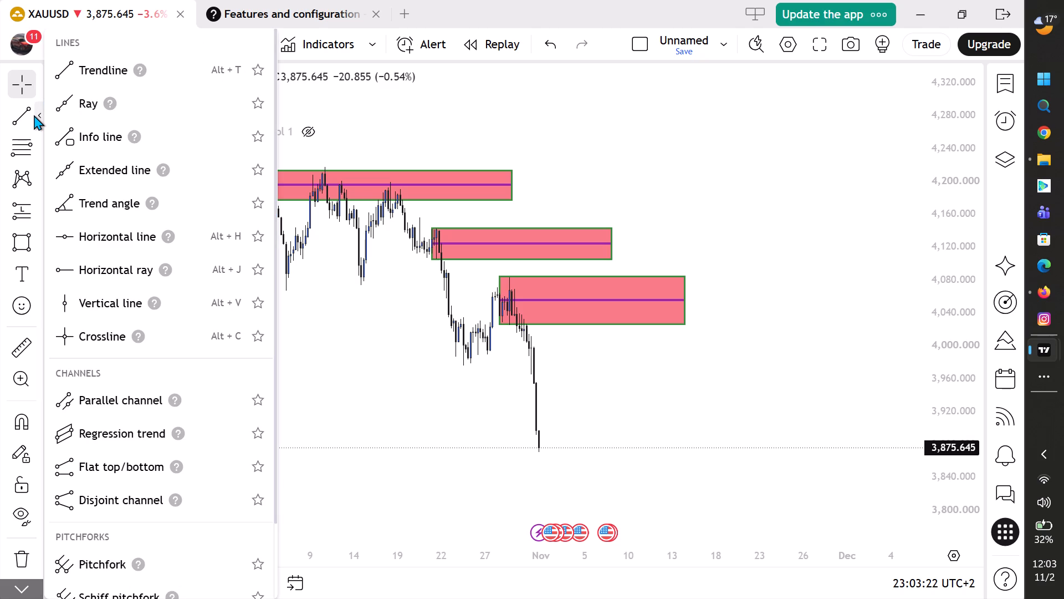
pyautogui.scroll(-3, 83, 130)
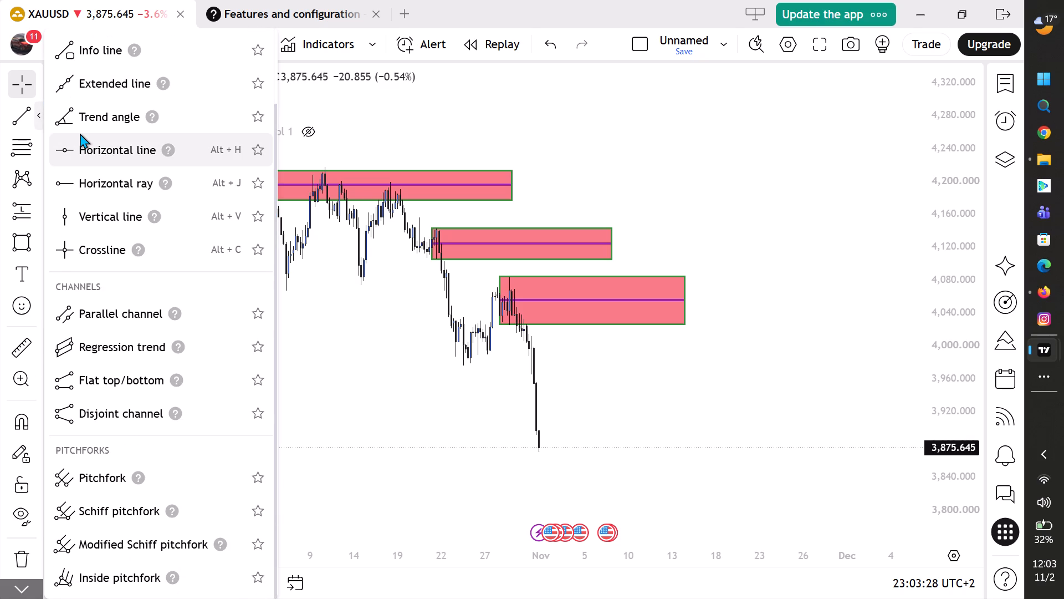
pyautogui.scroll(2, 80, 133)
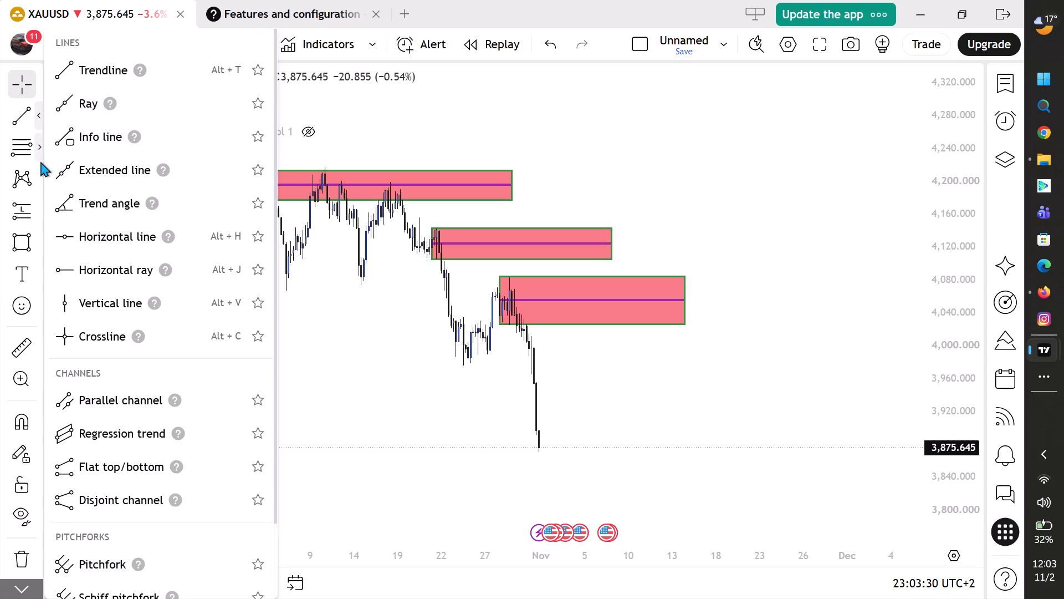
# Review the chart pattern, forecasting and measurement, and geometric shape tools, then the cursor types again.
pyautogui.click(40, 179)
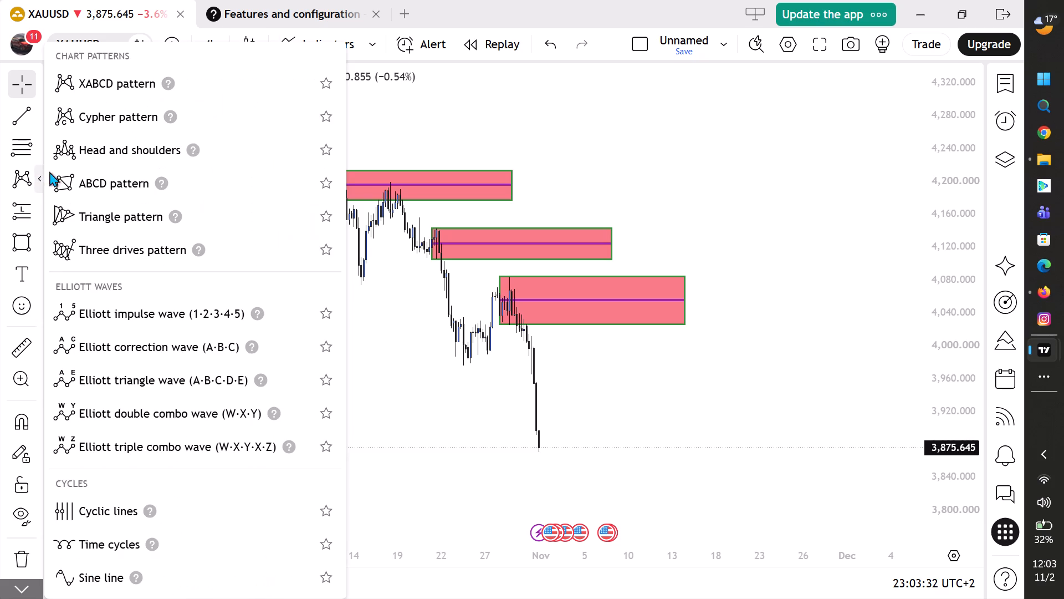
pyautogui.scroll(-3, 243, 181)
pyautogui.scroll(4, 240, 178)
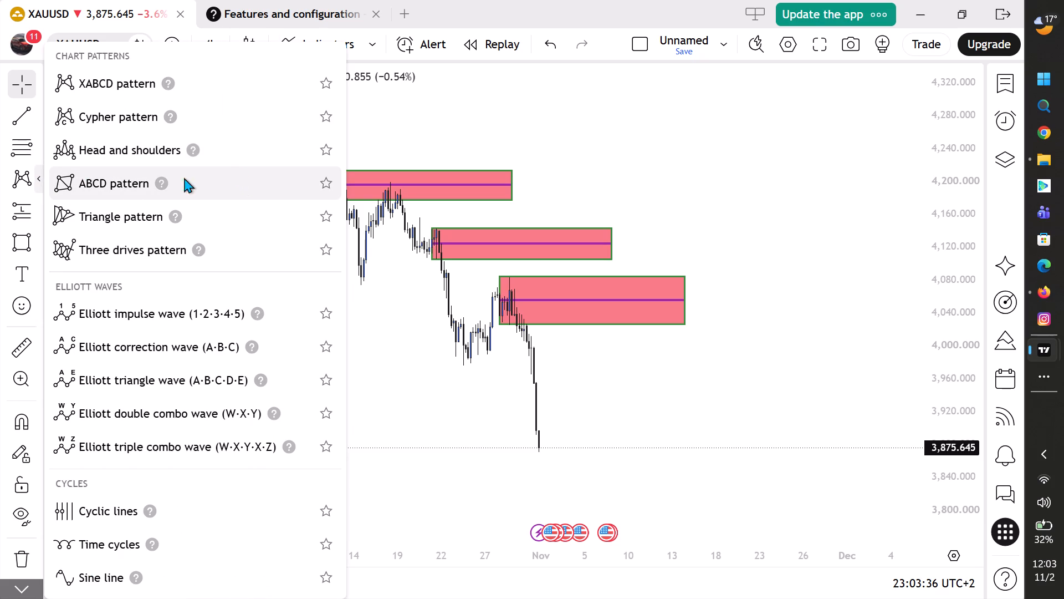
pyautogui.click(39, 209)
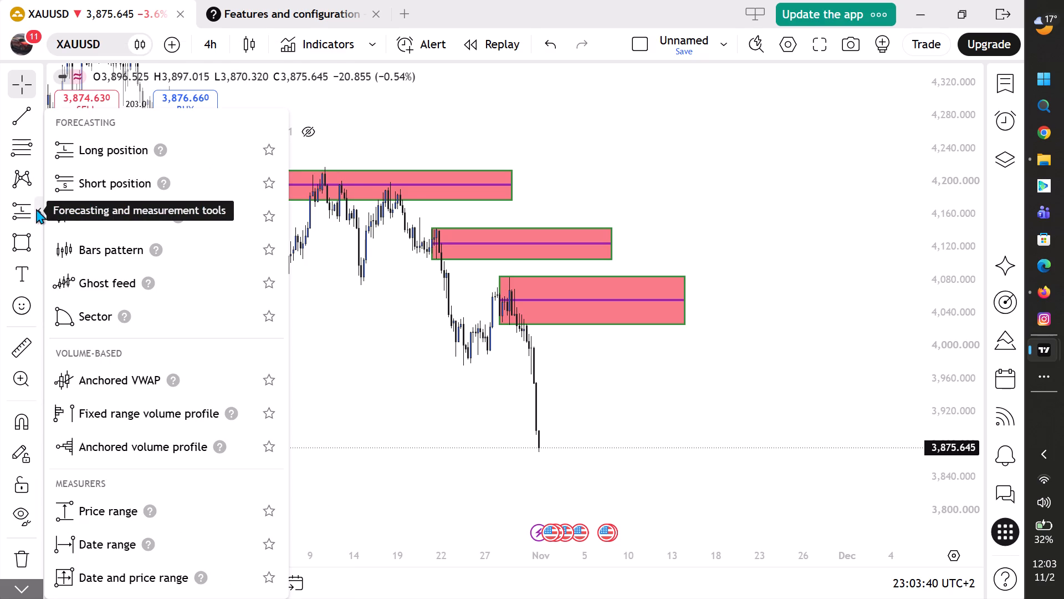
pyautogui.click(35, 209)
pyautogui.click(42, 242)
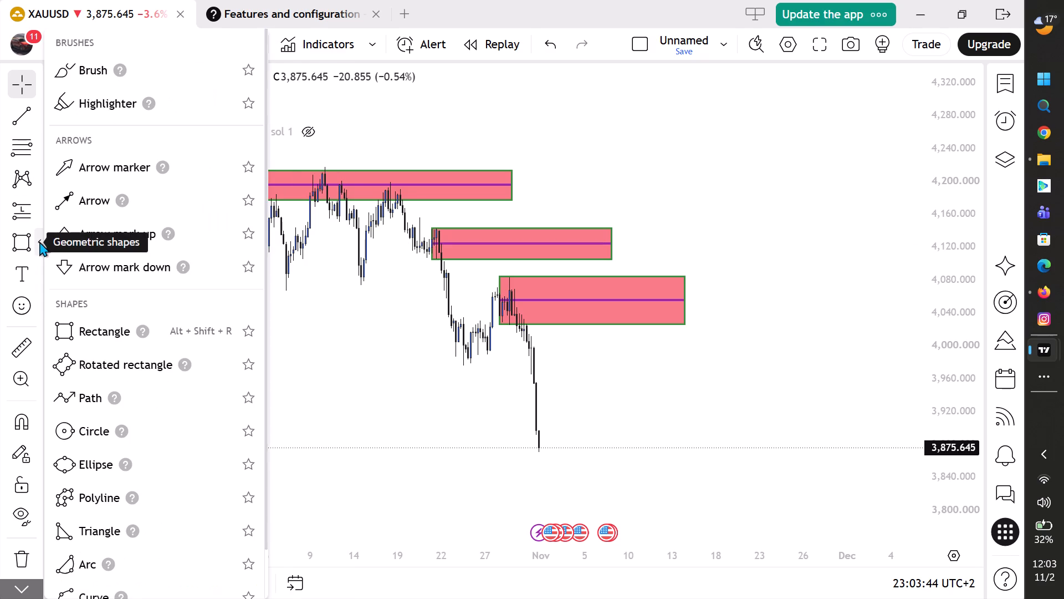
pyautogui.scroll(-3, 134, 246)
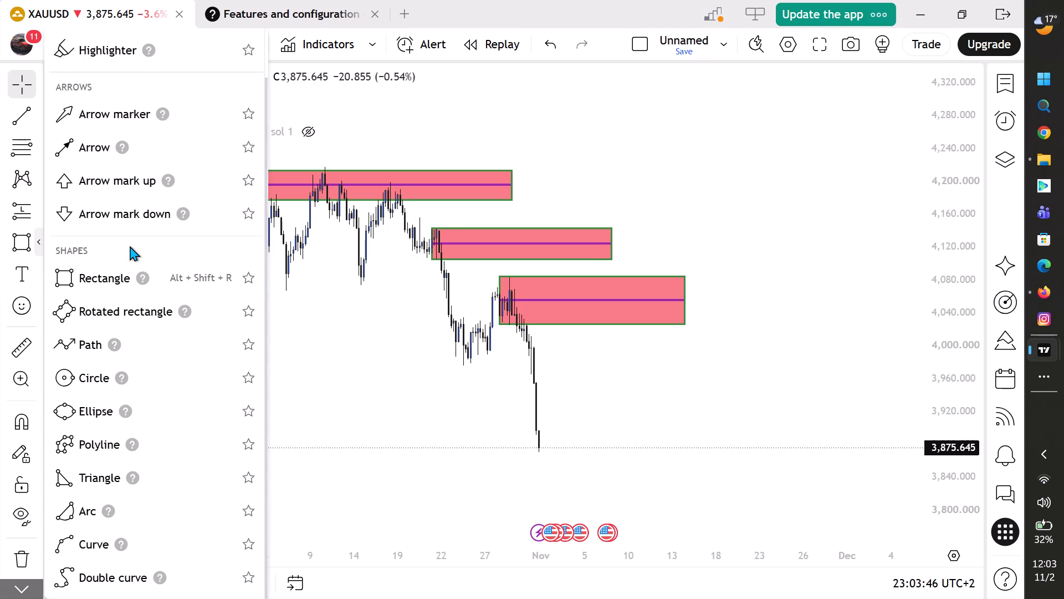
pyautogui.scroll(3, 129, 246)
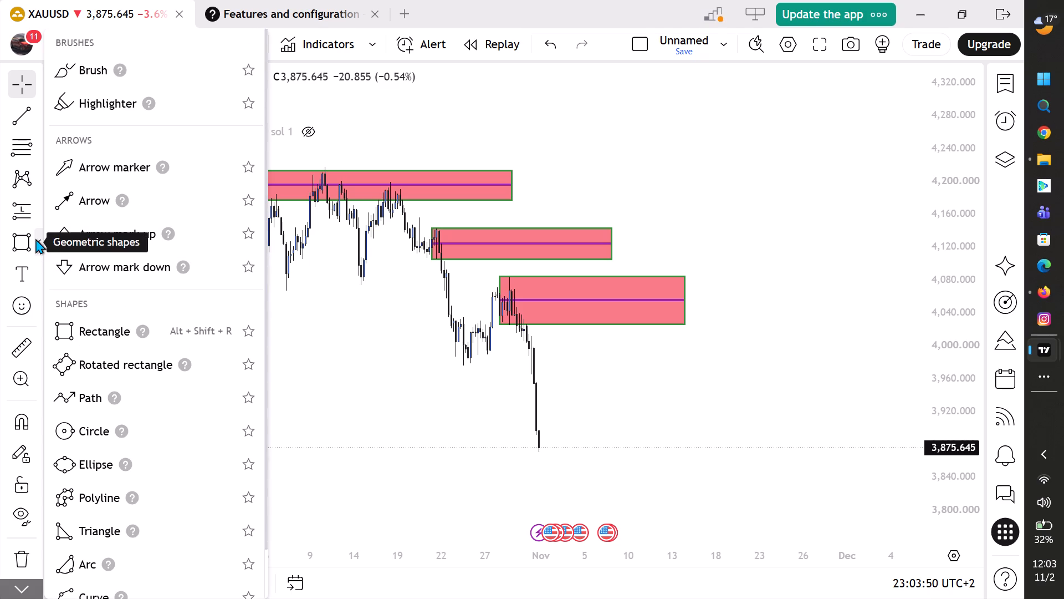
pyautogui.click(35, 238)
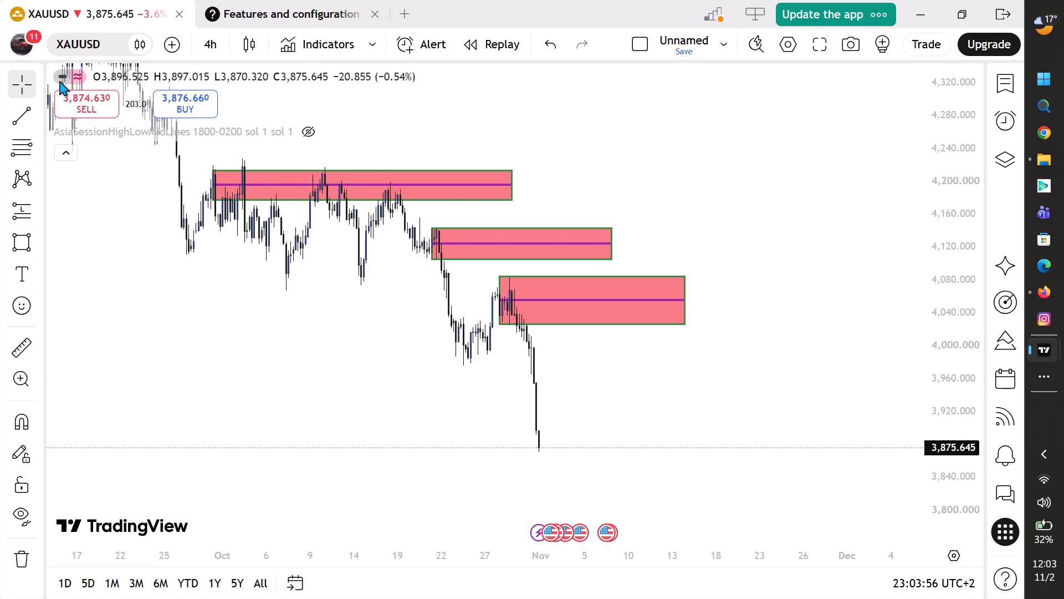
pyautogui.click(40, 86)
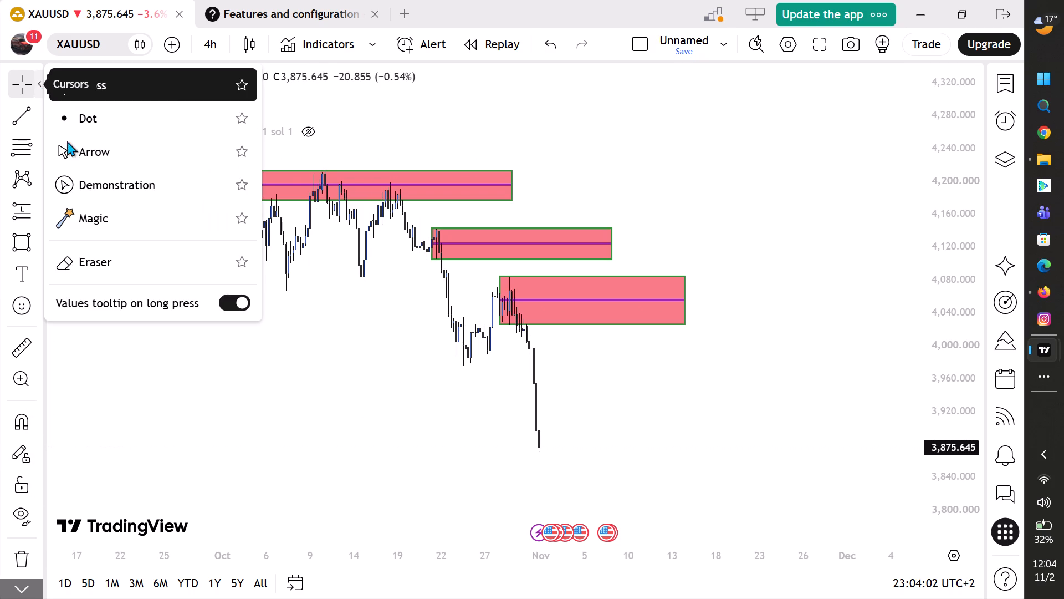
pyautogui.click(326, 337)
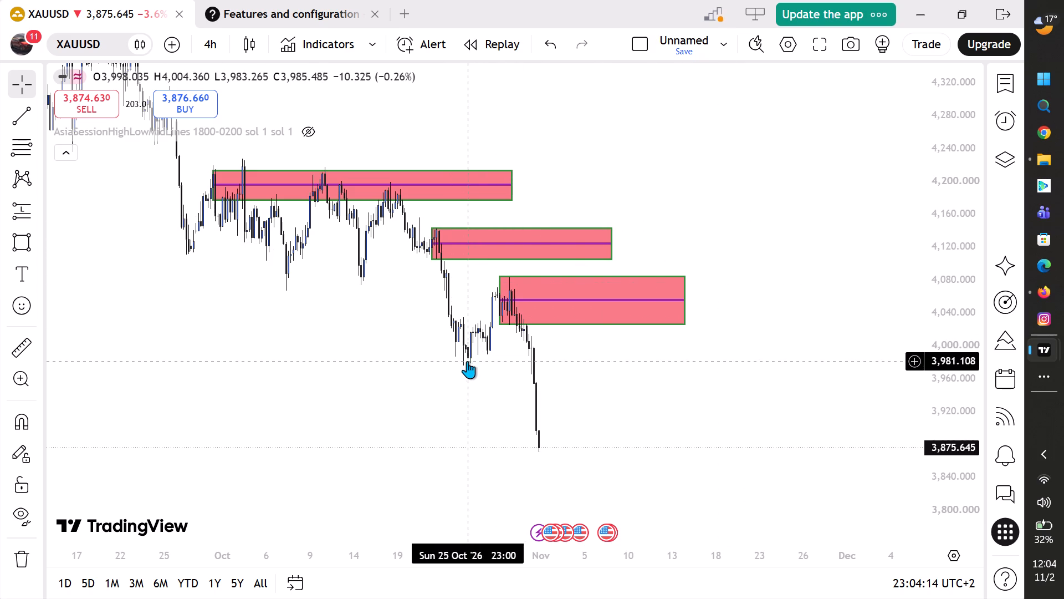
# Switch the XAUUSD chart interval to 1 hour.
pyautogui.scroll(1, 648, 369)
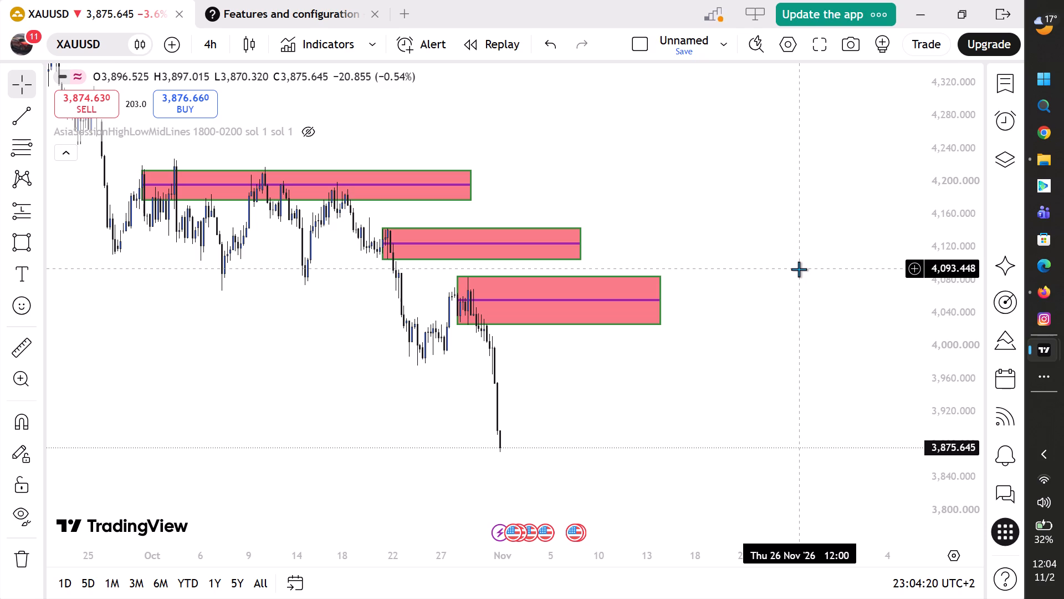
pyautogui.click(216, 37)
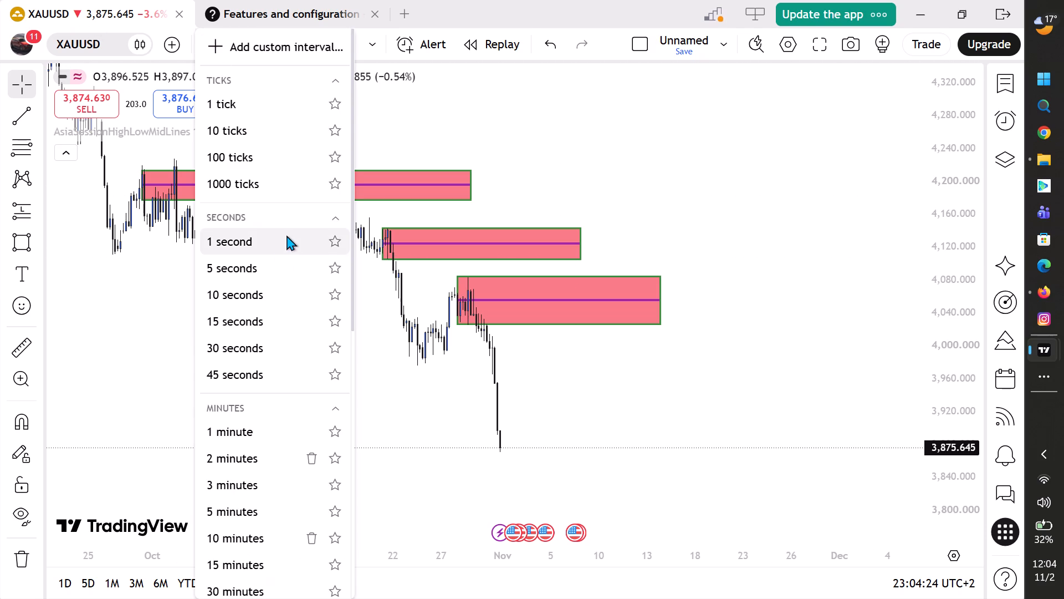
pyautogui.scroll(-1, 280, 253)
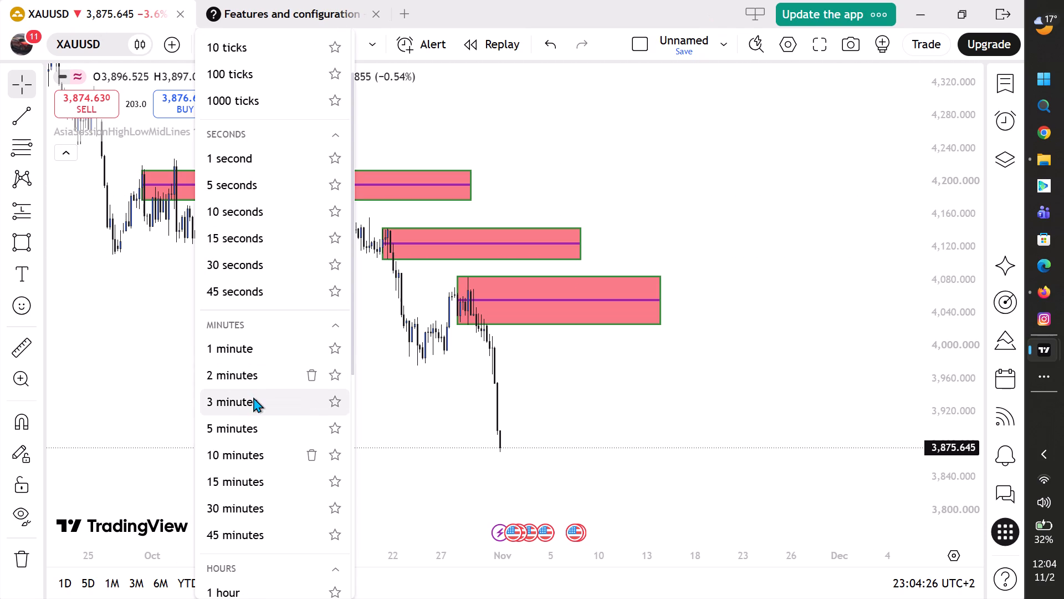
pyautogui.scroll(-2, 253, 397)
pyautogui.click(257, 423)
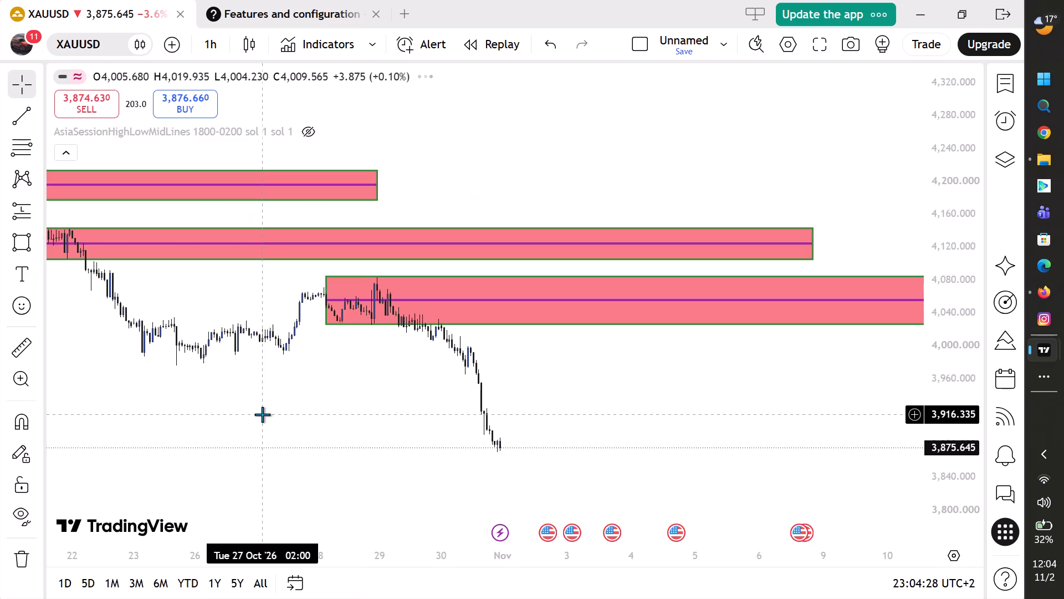
# Examine the October price decline on the 1-hour chart against all three red rectangle zones.
pyautogui.moveTo(260, 413); pyautogui.dragTo(439, 379)
pyautogui.scroll(-2, 437, 380)
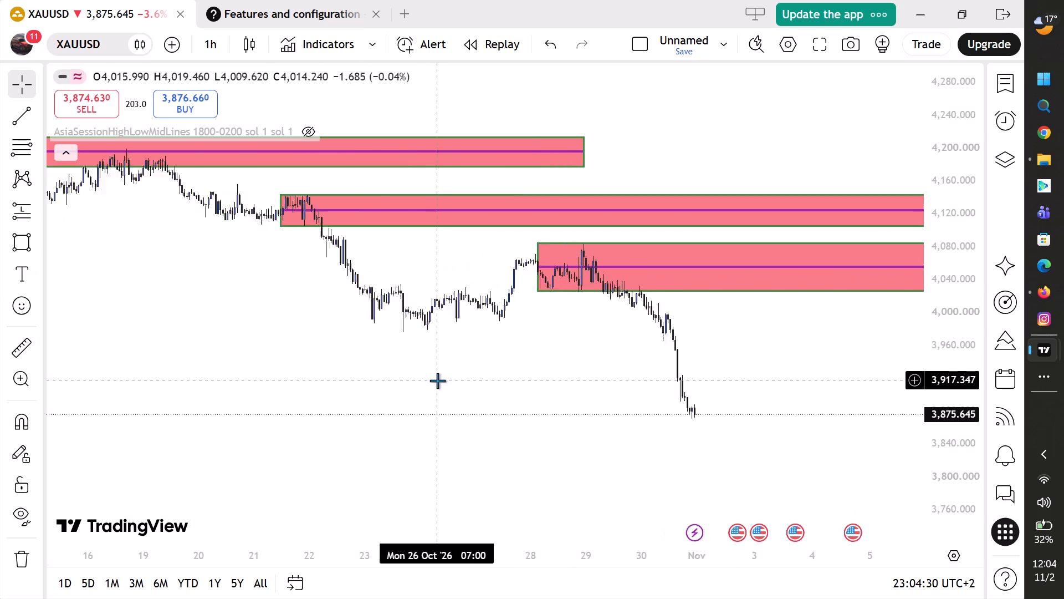
pyautogui.scroll(-1, 421, 380)
pyautogui.moveTo(341, 363); pyautogui.dragTo(353, 385)
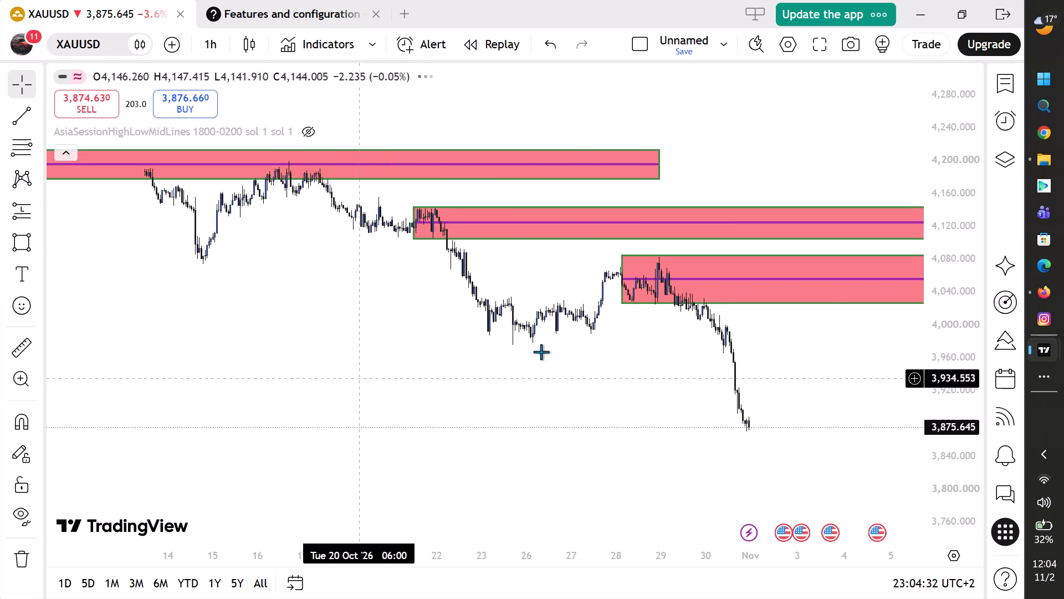
pyautogui.scroll(1, 978, 293)
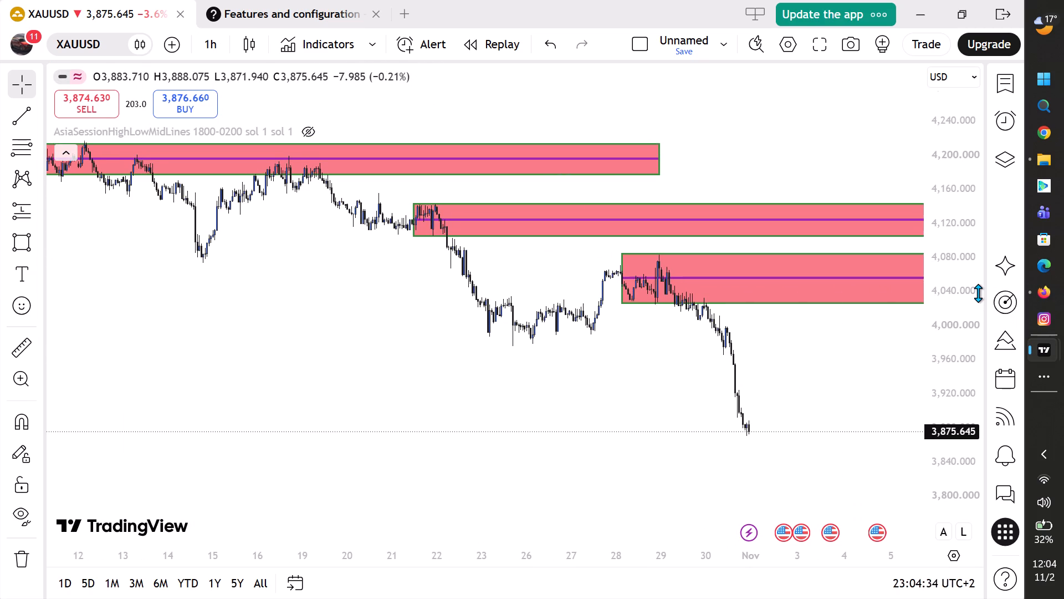
pyautogui.scroll(2, 978, 293)
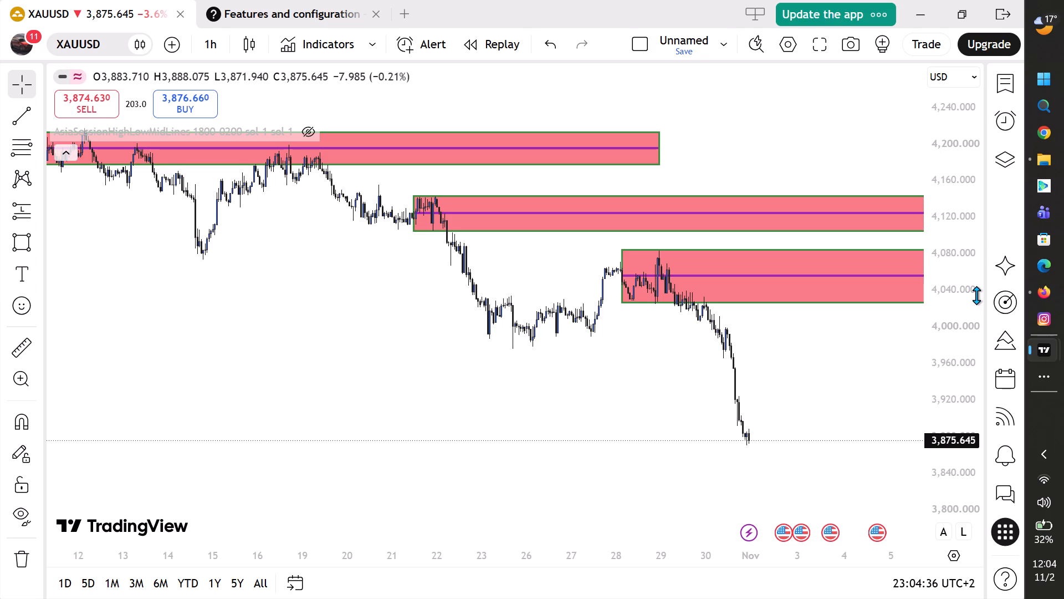
pyautogui.scroll(1, 976, 295)
pyautogui.scroll(-1, 976, 295)
pyautogui.scroll(-3, 776, 67)
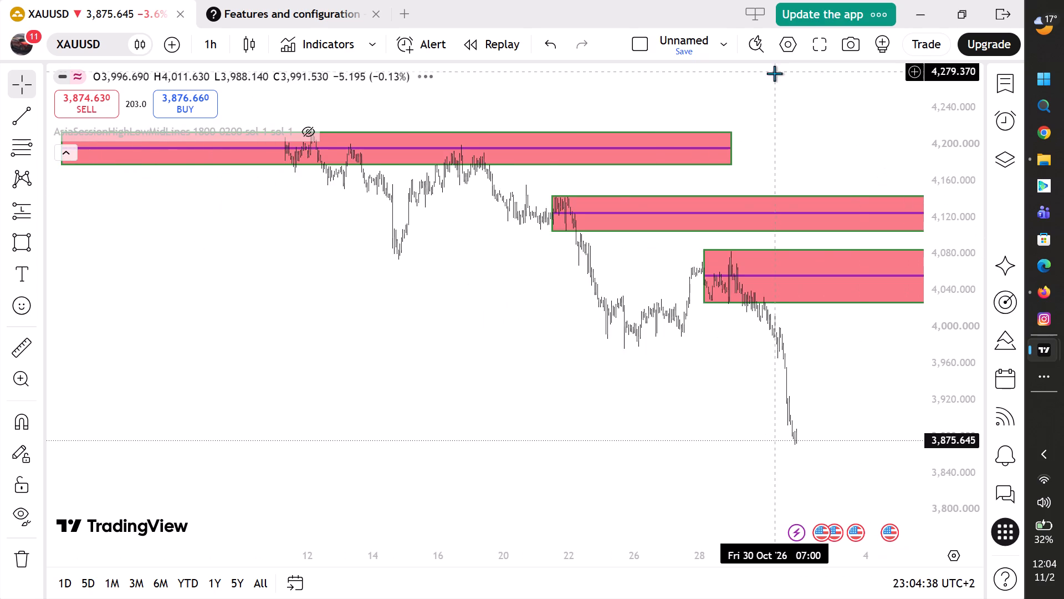
pyautogui.scroll(-7, 776, 99)
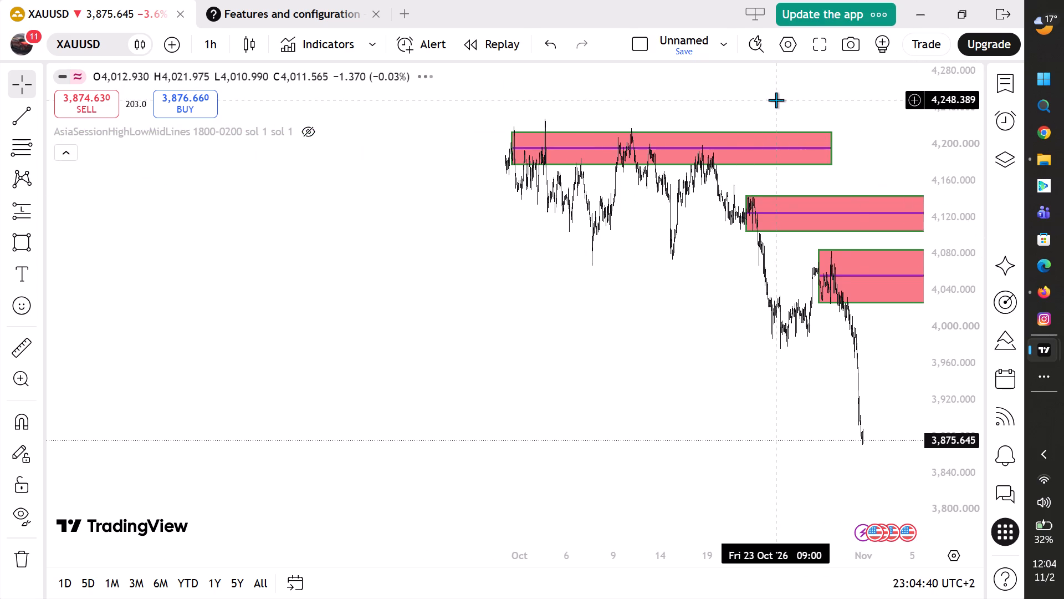
pyautogui.moveTo(533, 258); pyautogui.dragTo(423, 241)
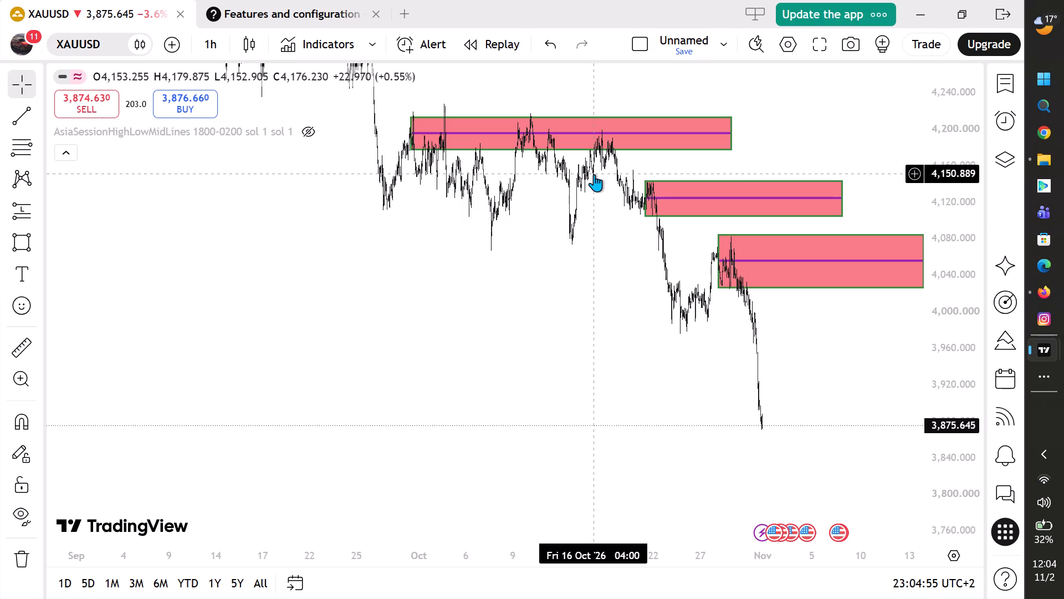
# Examine the hourly candles back through October, from the lower zones to the uppermost red zone around 4,200.
pyautogui.scroll(6, 458, 391)
pyautogui.moveTo(385, 383); pyautogui.dragTo(465, 390)
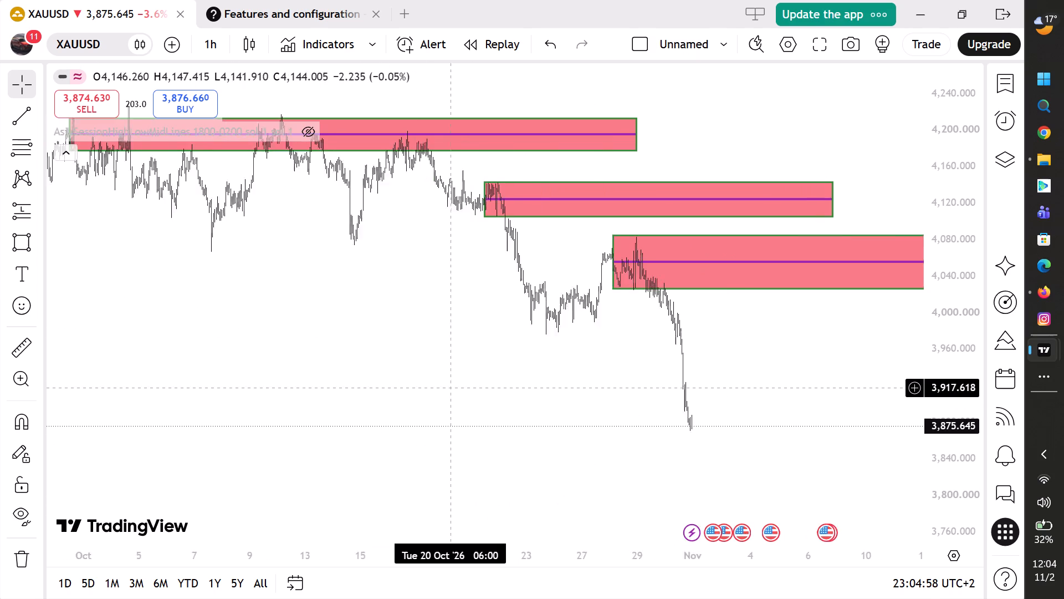
pyautogui.moveTo(465, 390); pyautogui.dragTo(482, 388)
pyautogui.scroll(4, 479, 399)
pyautogui.moveTo(400, 381); pyautogui.dragTo(678, 420)
pyautogui.scroll(3, 607, 414)
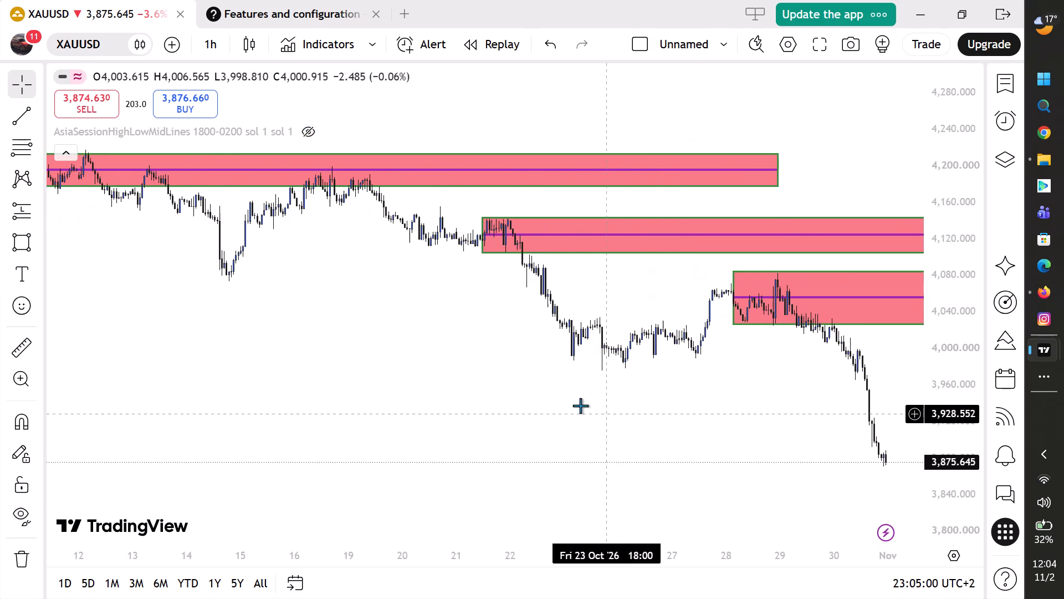
pyautogui.moveTo(420, 381); pyautogui.dragTo(643, 412)
pyautogui.scroll(4, 627, 419)
pyautogui.moveTo(421, 379); pyautogui.dragTo(664, 391)
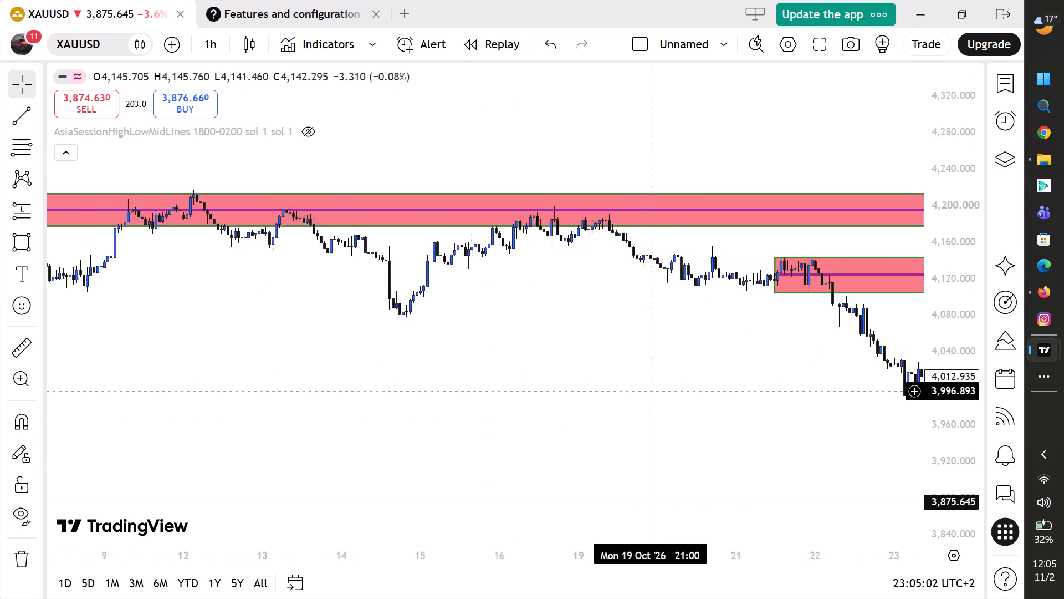
pyautogui.moveTo(664, 391); pyautogui.dragTo(720, 399)
pyautogui.scroll(2, 530, 392)
pyautogui.moveTo(467, 388); pyautogui.dragTo(662, 389)
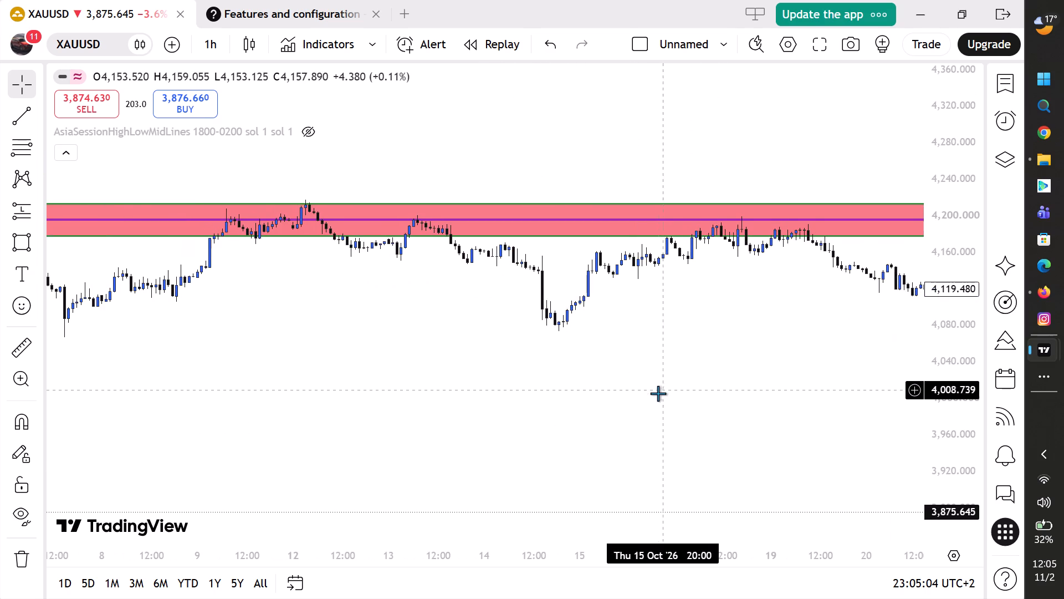
# Examine closely how price reacts to the uppermost red zone between about 5 and 21 October.
pyautogui.scroll(4, 940, 330)
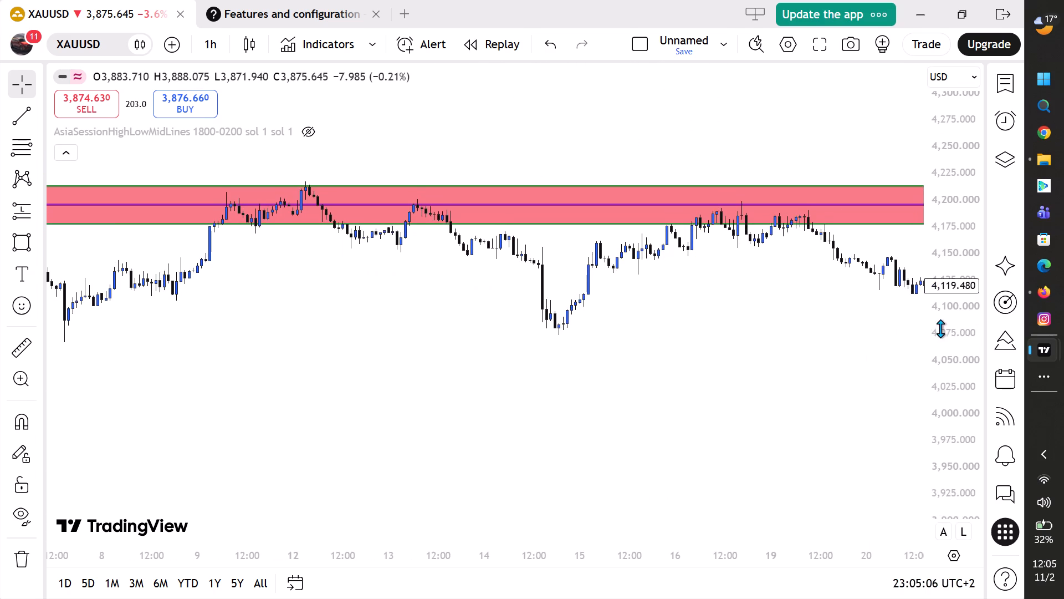
pyautogui.scroll(4, 939, 328)
pyautogui.moveTo(567, 324); pyautogui.dragTo(804, 366)
pyautogui.moveTo(626, 370); pyautogui.dragTo(632, 371)
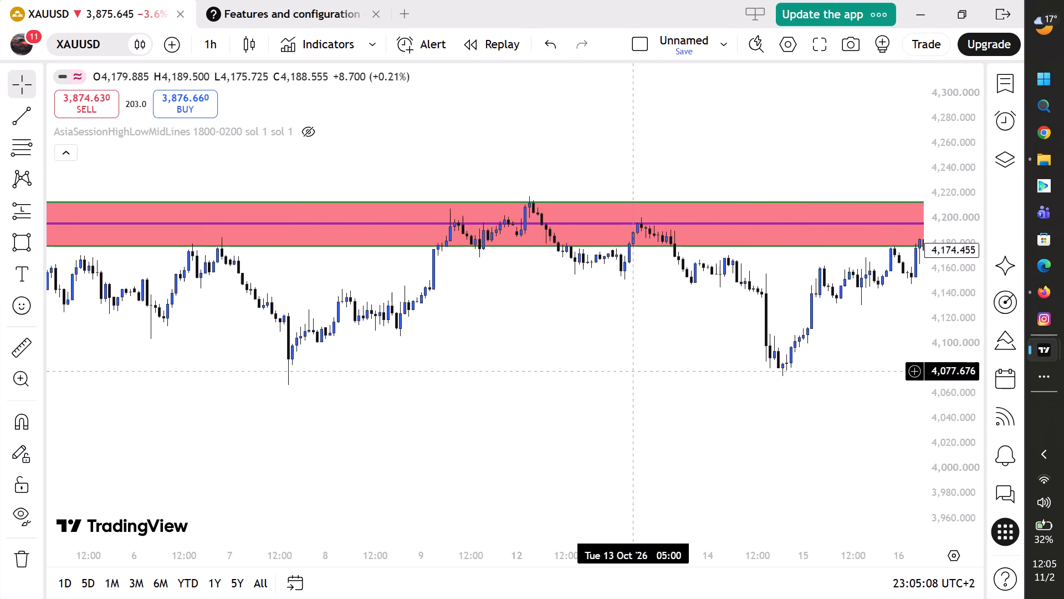
pyautogui.moveTo(632, 371); pyautogui.dragTo(681, 388)
pyautogui.scroll(7, 940, 344)
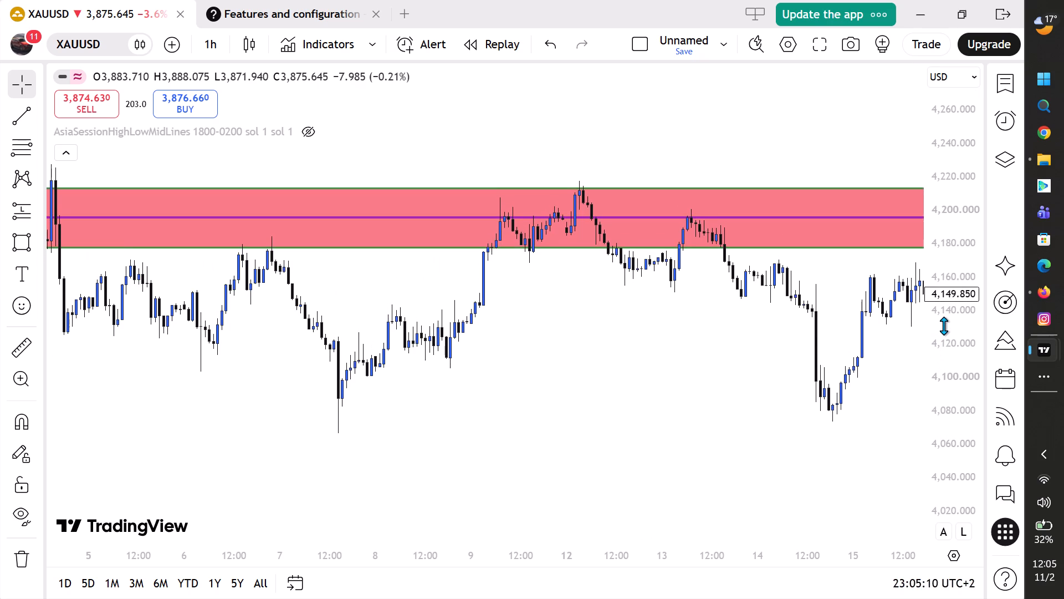
pyautogui.scroll(3, 944, 326)
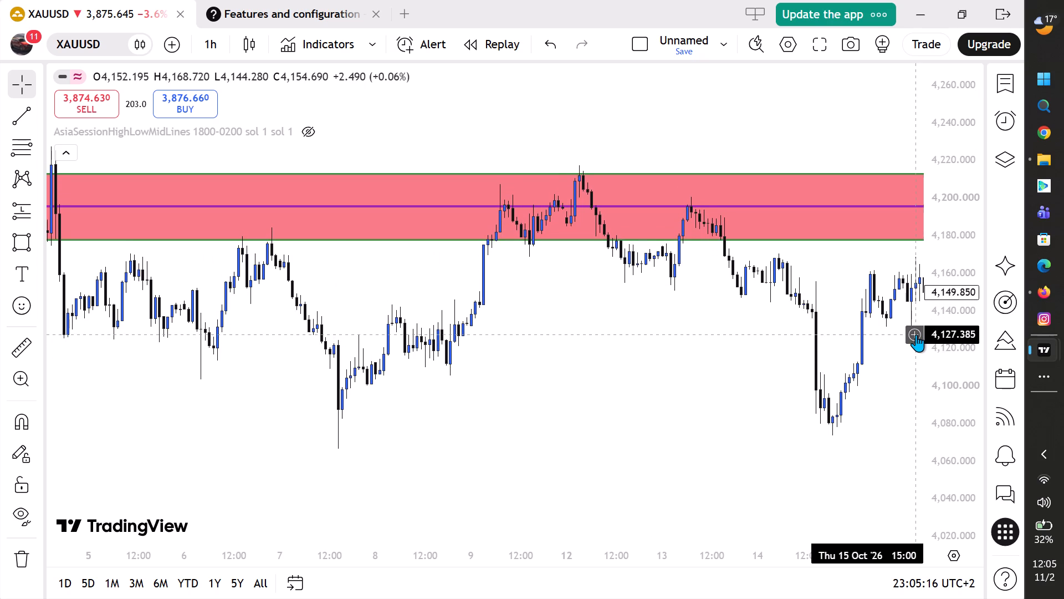
pyautogui.moveTo(671, 369); pyautogui.dragTo(431, 356)
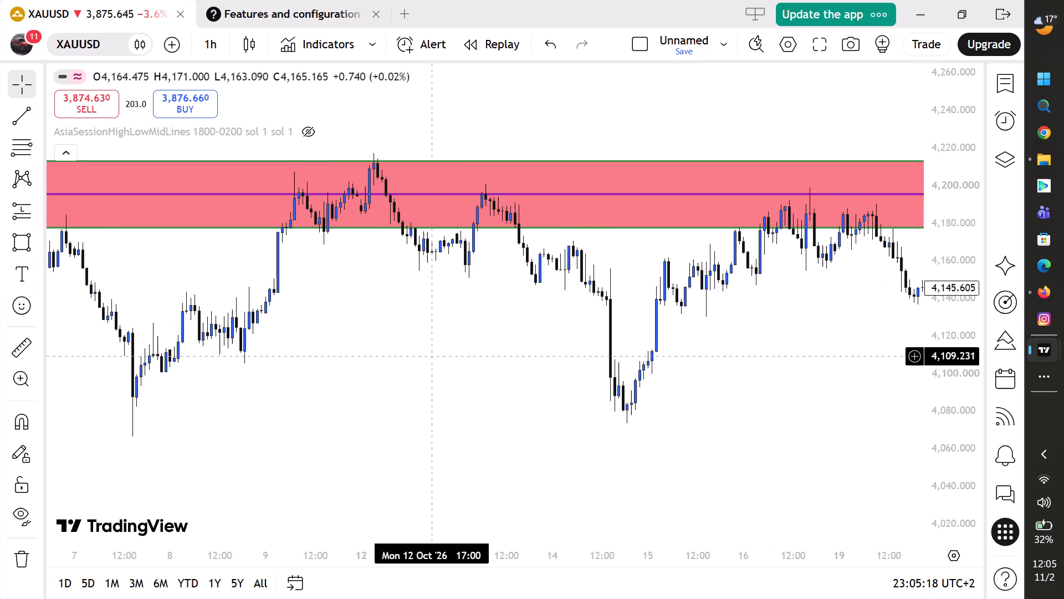
pyautogui.moveTo(431, 356); pyautogui.dragTo(431, 357)
pyautogui.moveTo(700, 481); pyautogui.dragTo(567, 471)
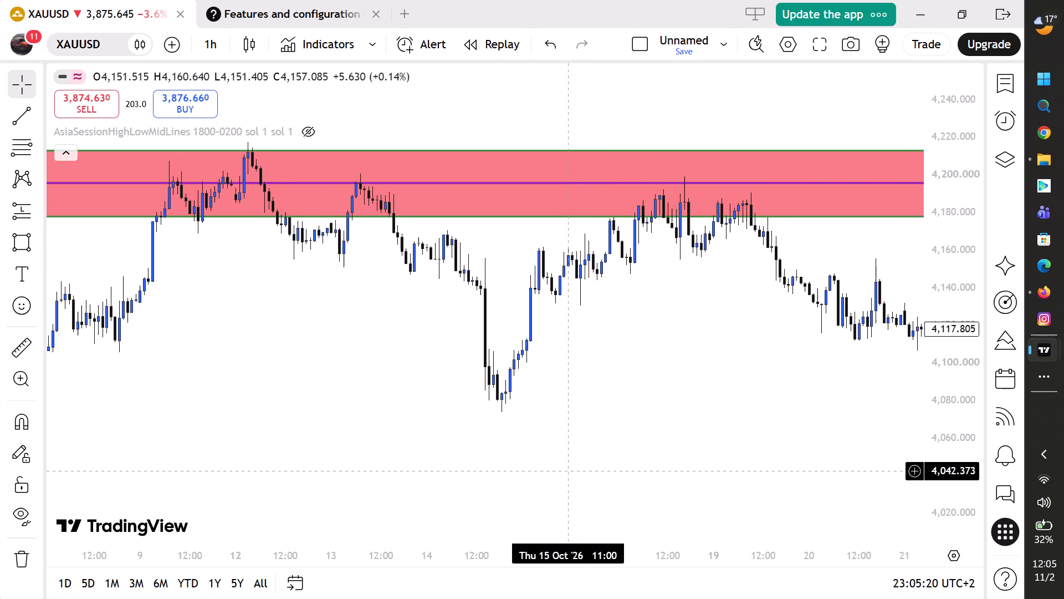
pyautogui.moveTo(567, 471); pyautogui.dragTo(567, 471)
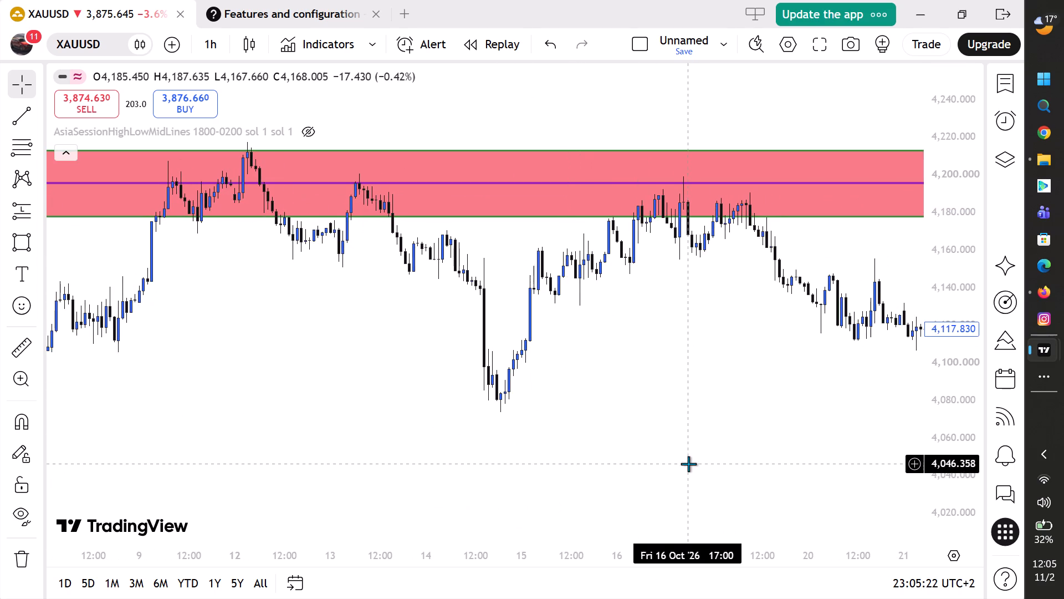
pyautogui.moveTo(687, 465); pyautogui.dragTo(823, 478)
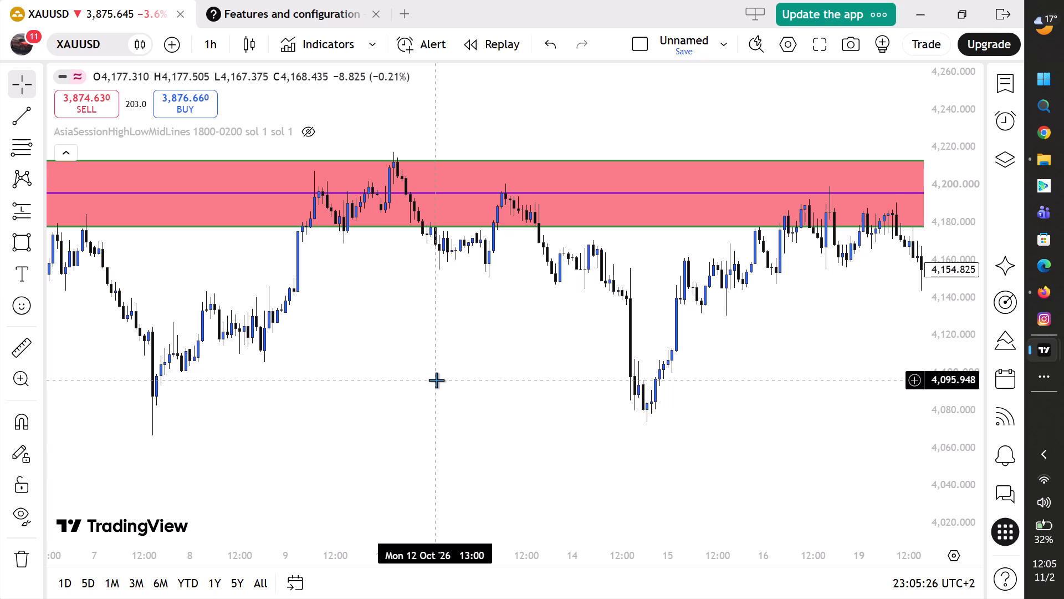
# Place a Short position at the 13 October high, entry 4,196.9, stop about 4,227 and target about 4,077, extended to the 14 October low.
pyautogui.click(39, 210)
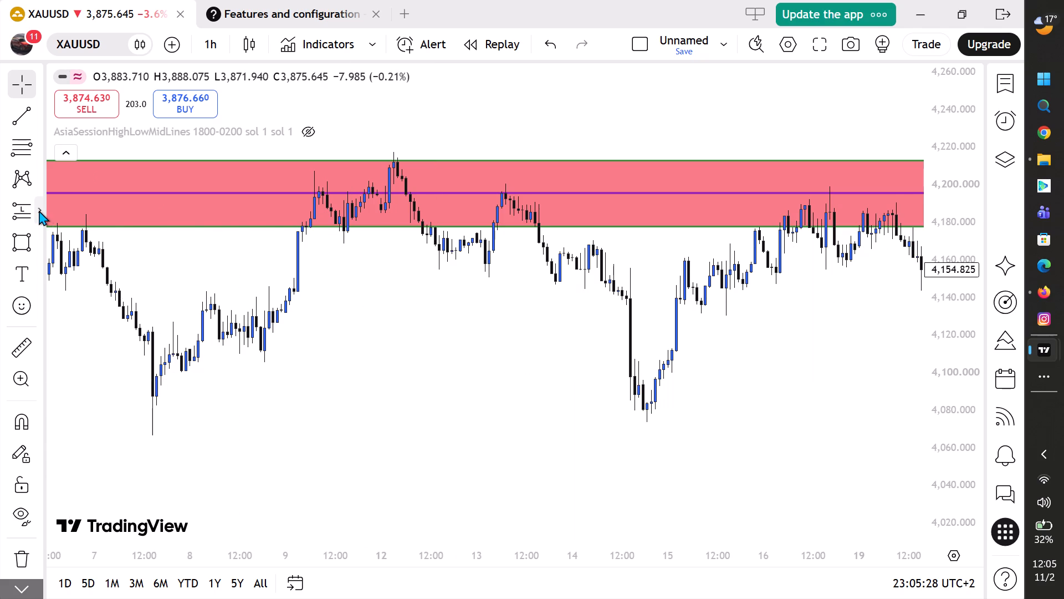
pyautogui.click(101, 186)
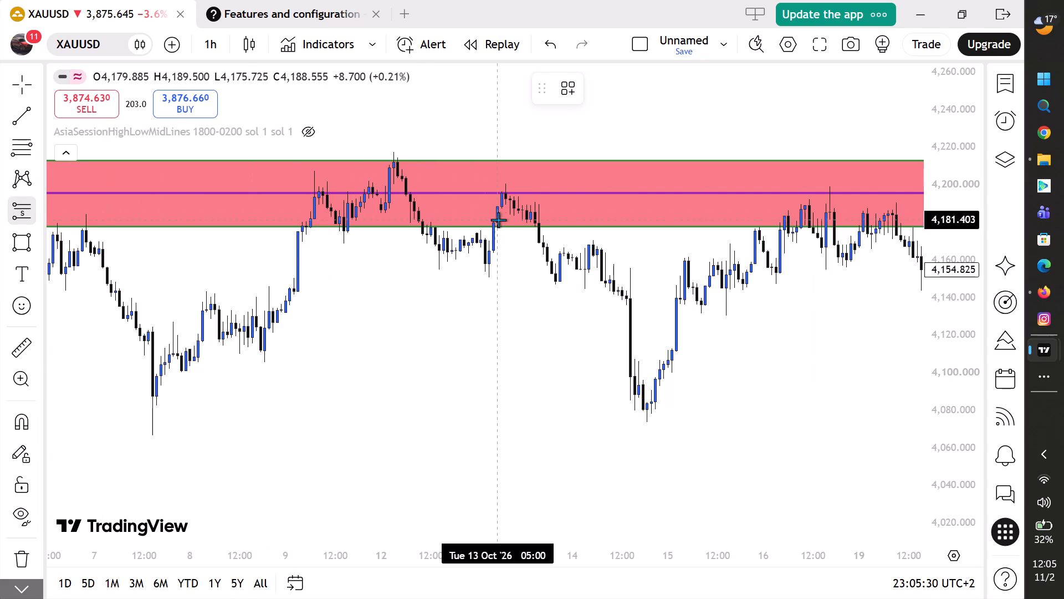
pyautogui.click(500, 191)
pyautogui.moveTo(500, 243); pyautogui.dragTo(508, 334)
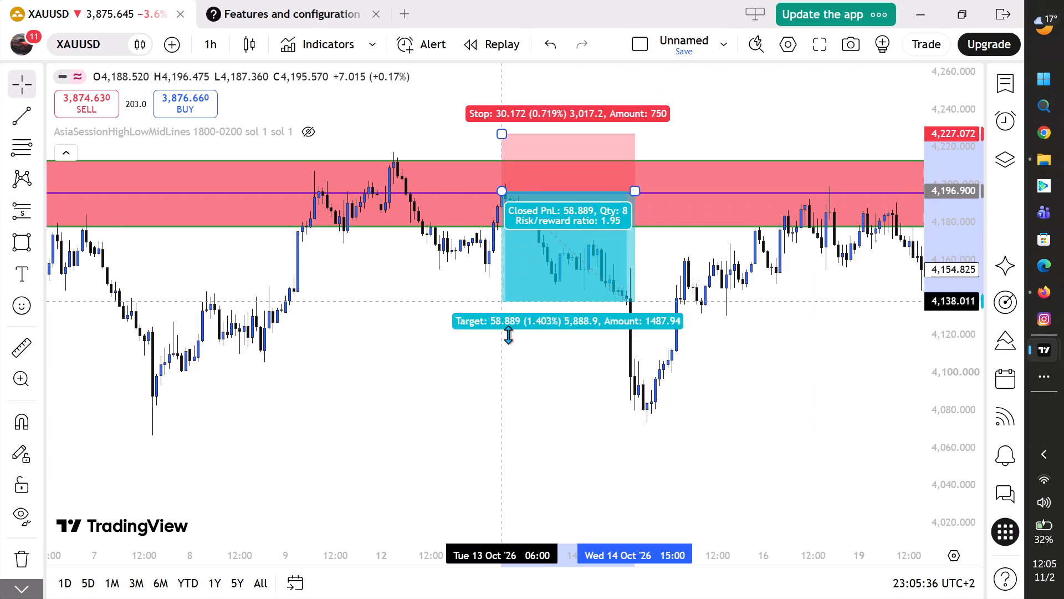
pyautogui.moveTo(508, 334); pyautogui.dragTo(528, 417)
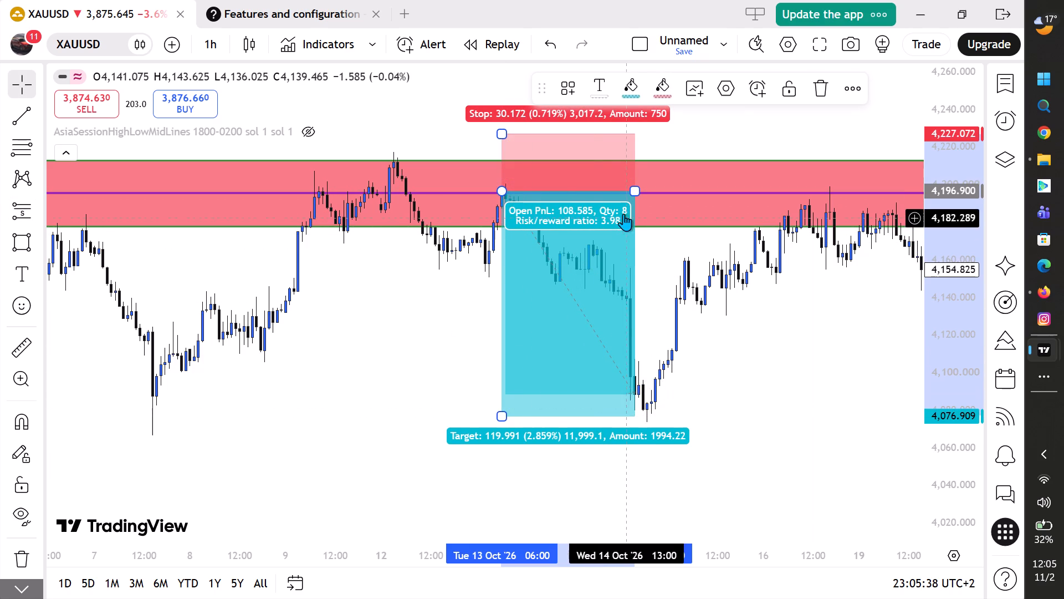
pyautogui.moveTo(631, 191); pyautogui.dragTo(649, 190)
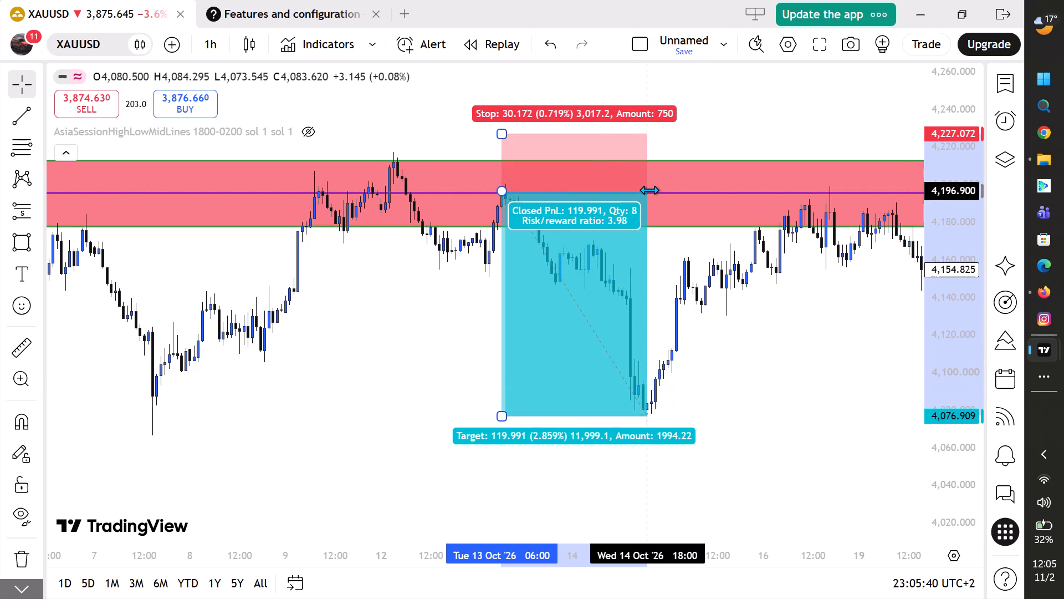
pyautogui.moveTo(649, 190); pyautogui.dragTo(650, 190)
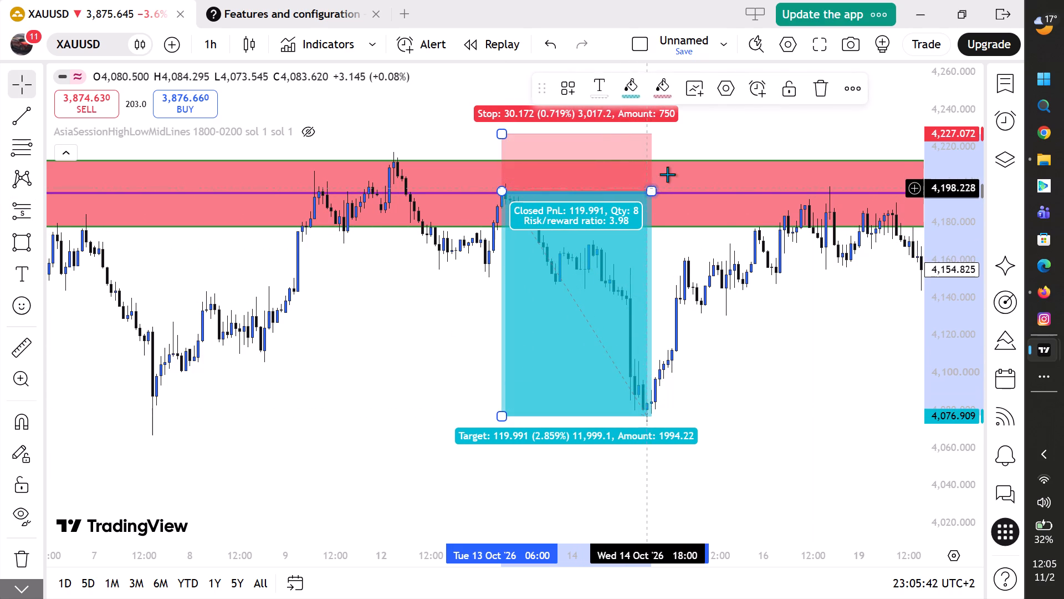
pyautogui.click(845, 369)
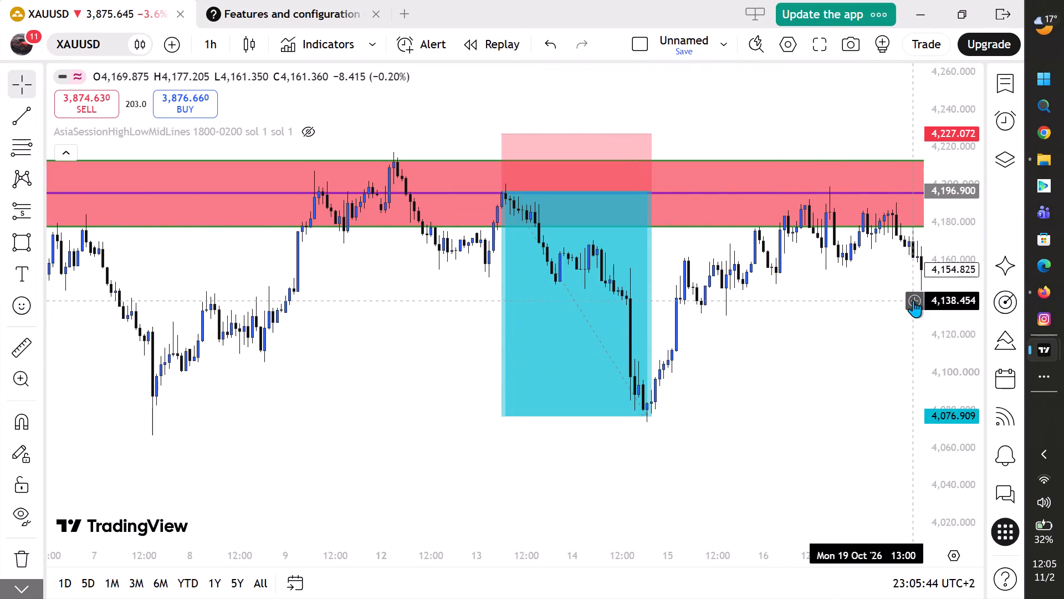
# Lower the short position's target level to about 4,075.4, at the 14 October low.
pyautogui.scroll(-2, 937, 293)
pyautogui.scroll(-3, 806, 370)
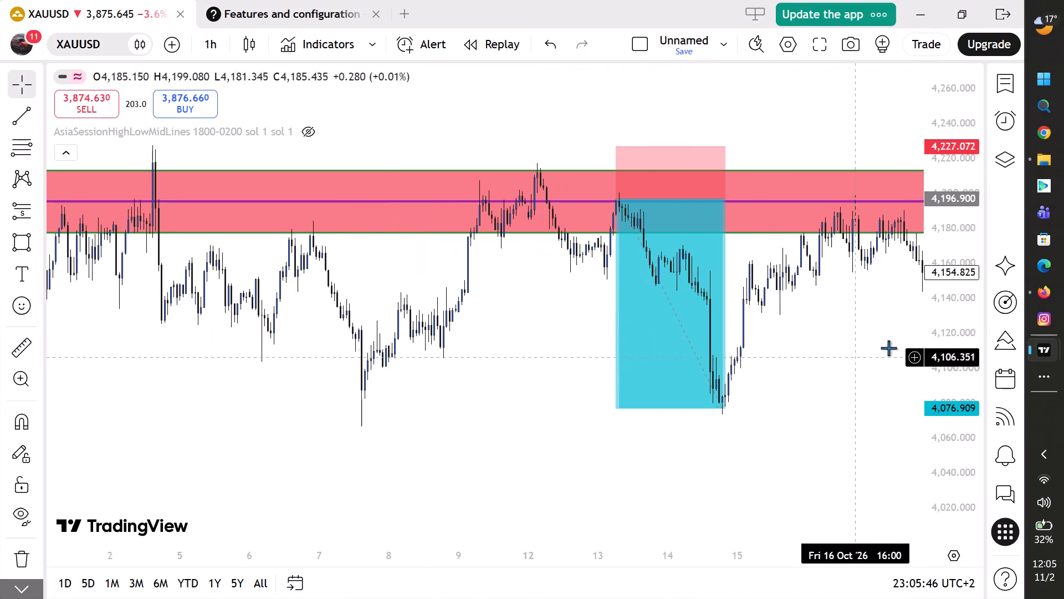
pyautogui.scroll(-3, 962, 286)
pyautogui.moveTo(829, 387); pyautogui.dragTo(601, 350)
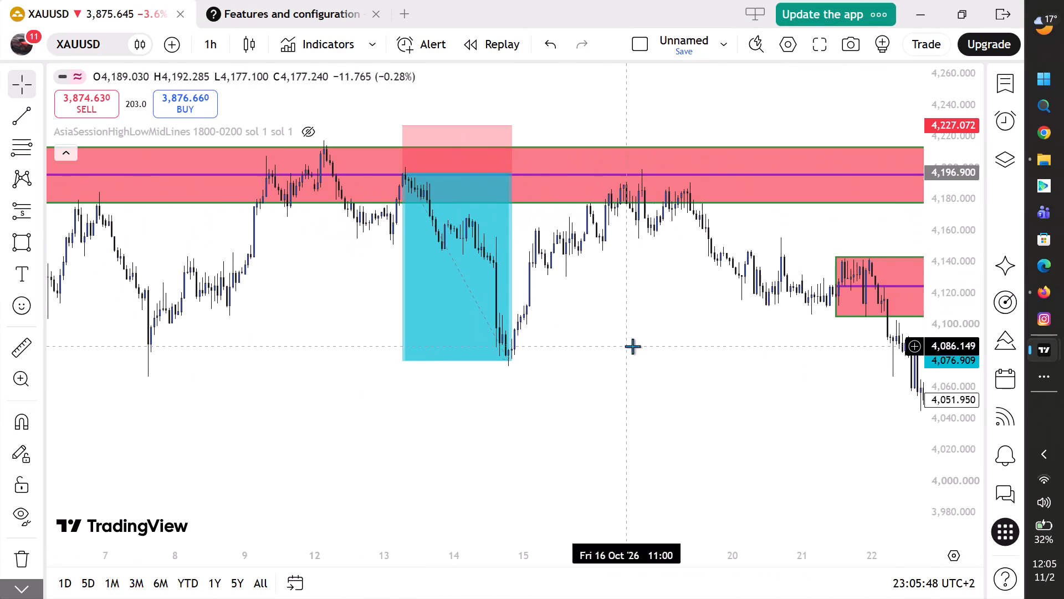
pyautogui.scroll(-2, 947, 261)
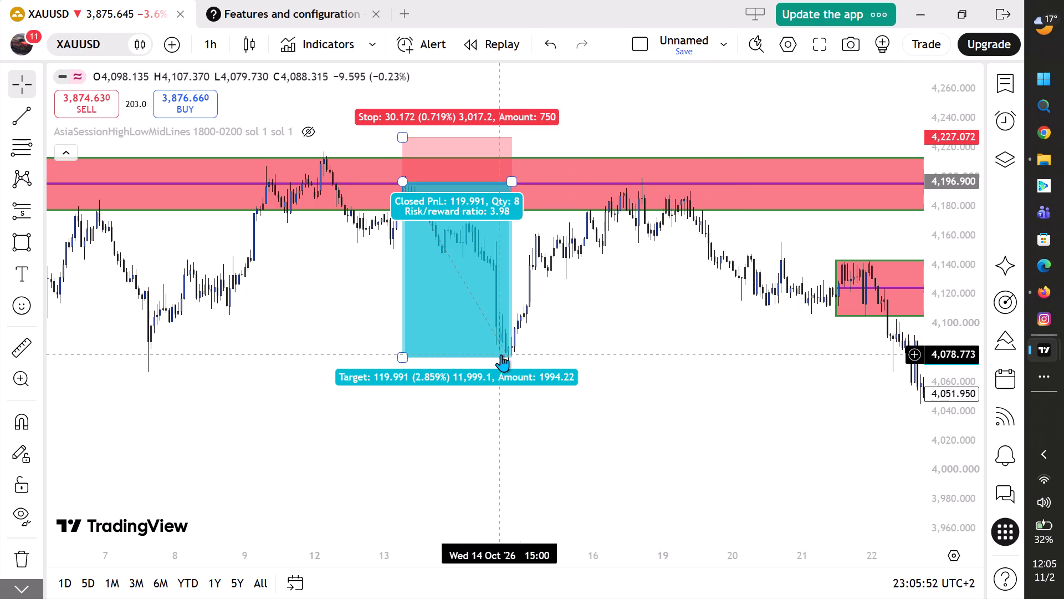
pyautogui.click(402, 356)
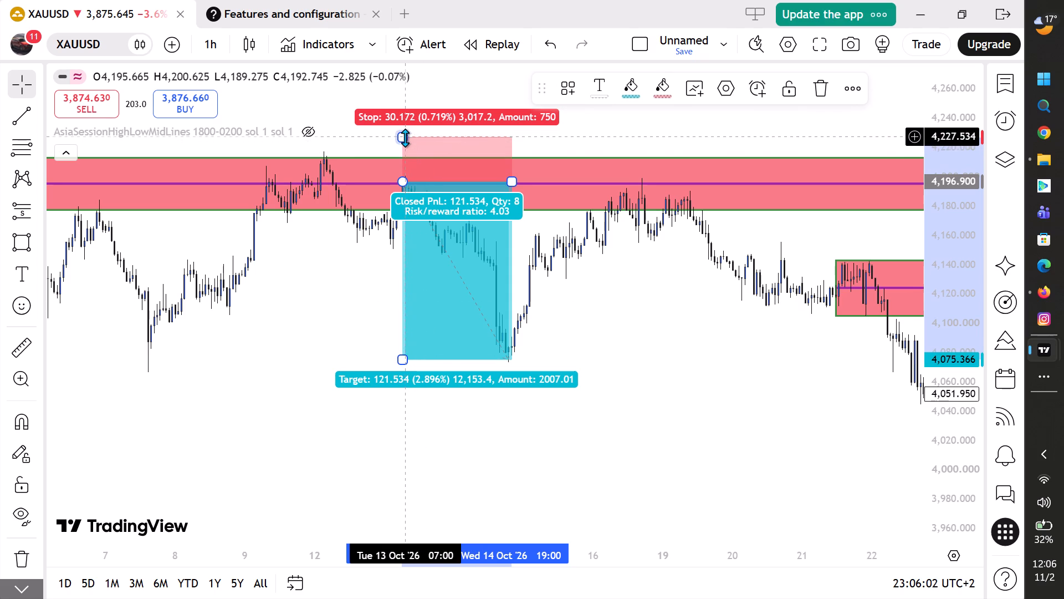
# Raise the short position's stop level to about 4,246.3, well above the uppermost red zone.
pyautogui.moveTo(403, 139); pyautogui.dragTo(396, 159)
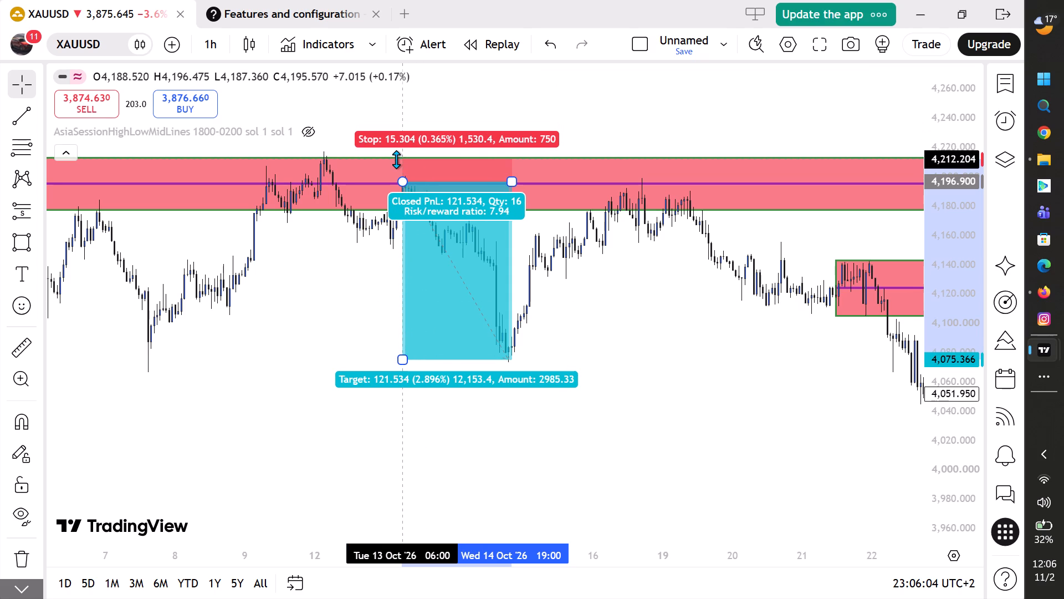
pyautogui.moveTo(396, 159); pyautogui.dragTo(429, 124)
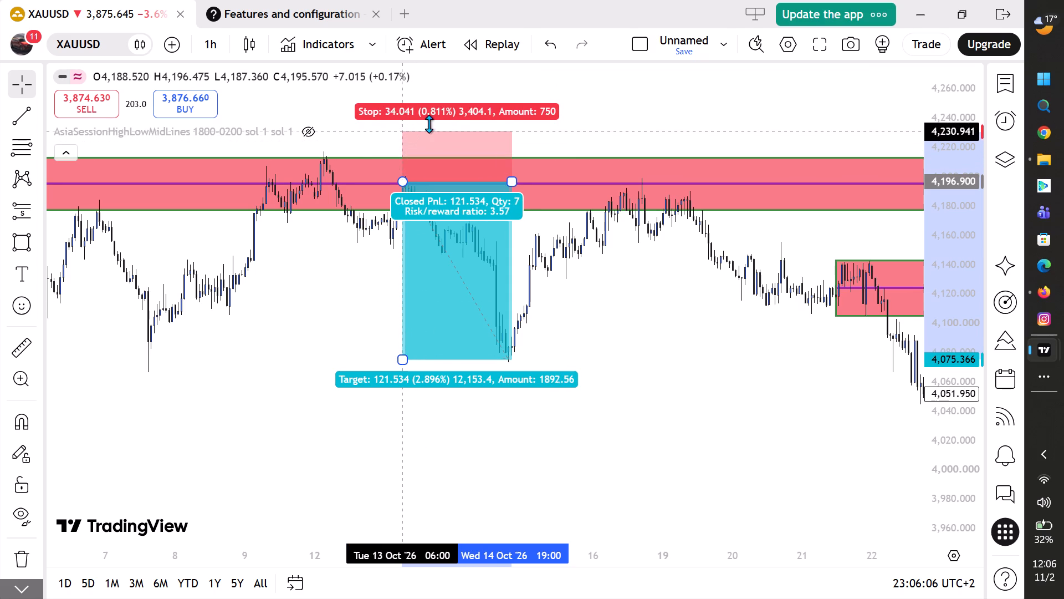
pyautogui.moveTo(429, 124); pyautogui.dragTo(441, 110)
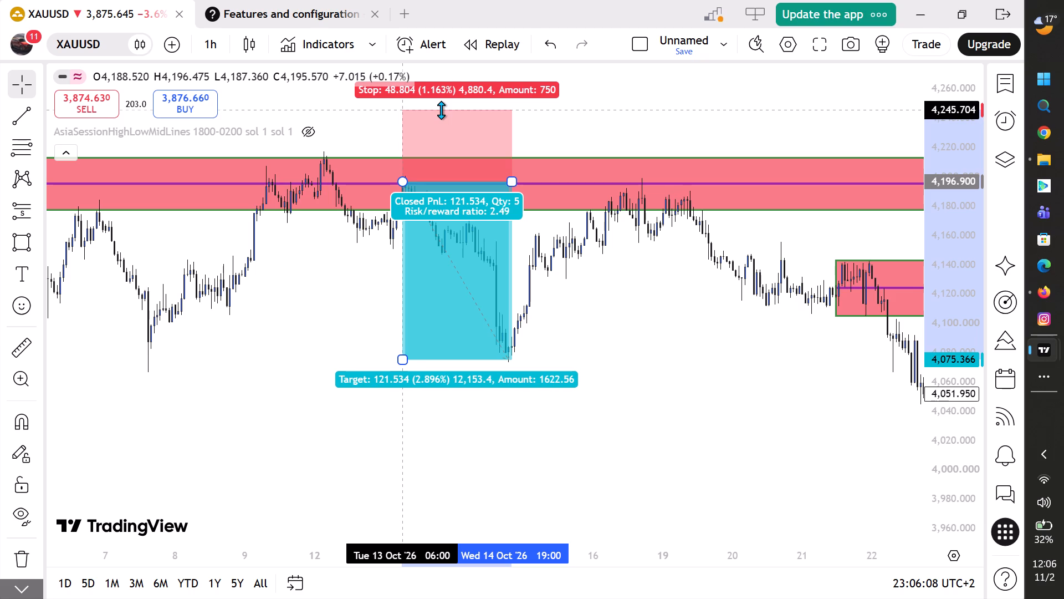
pyautogui.moveTo(441, 110); pyautogui.dragTo(439, 115)
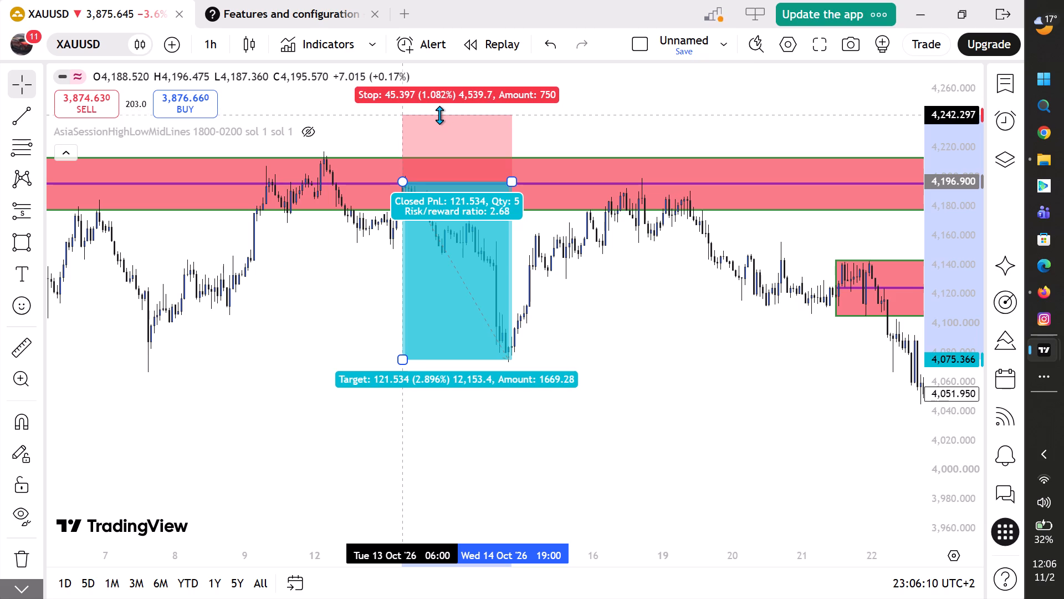
pyautogui.moveTo(439, 115); pyautogui.dragTo(439, 113)
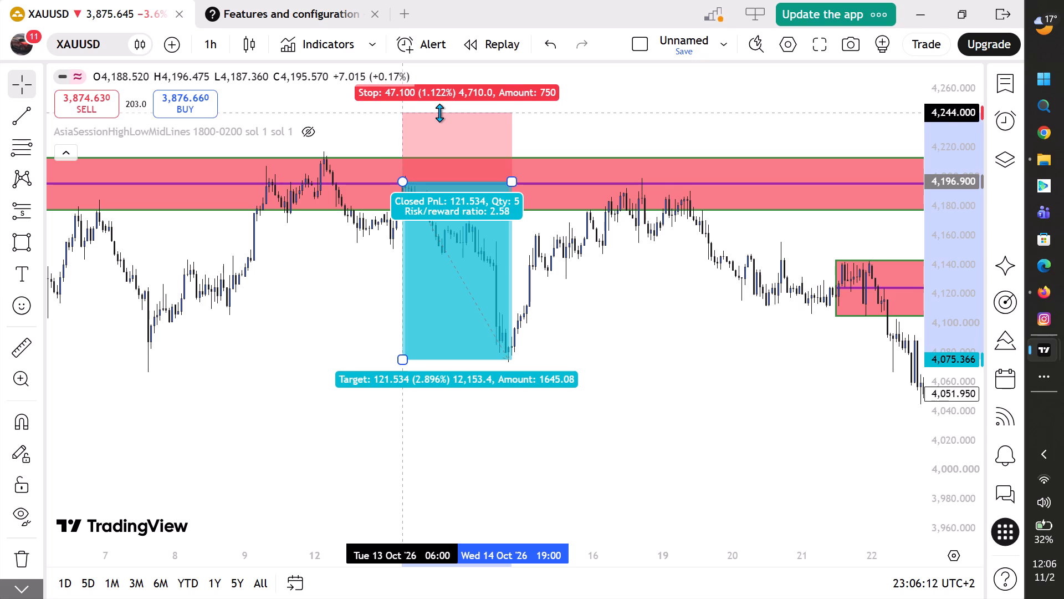
pyautogui.moveTo(439, 113); pyautogui.dragTo(439, 110)
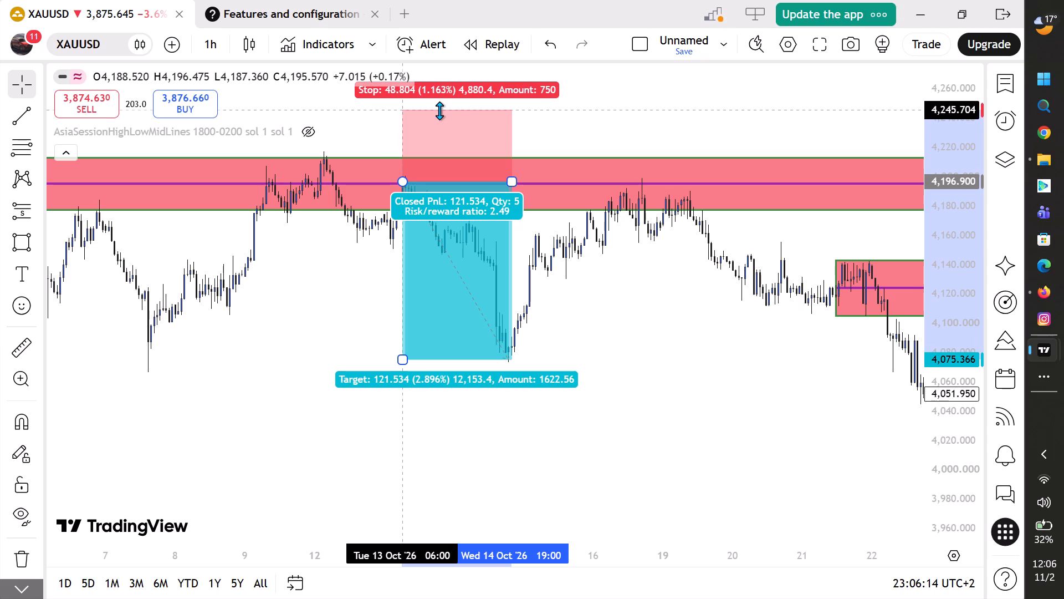
pyautogui.moveTo(439, 110); pyautogui.dragTo(439, 111)
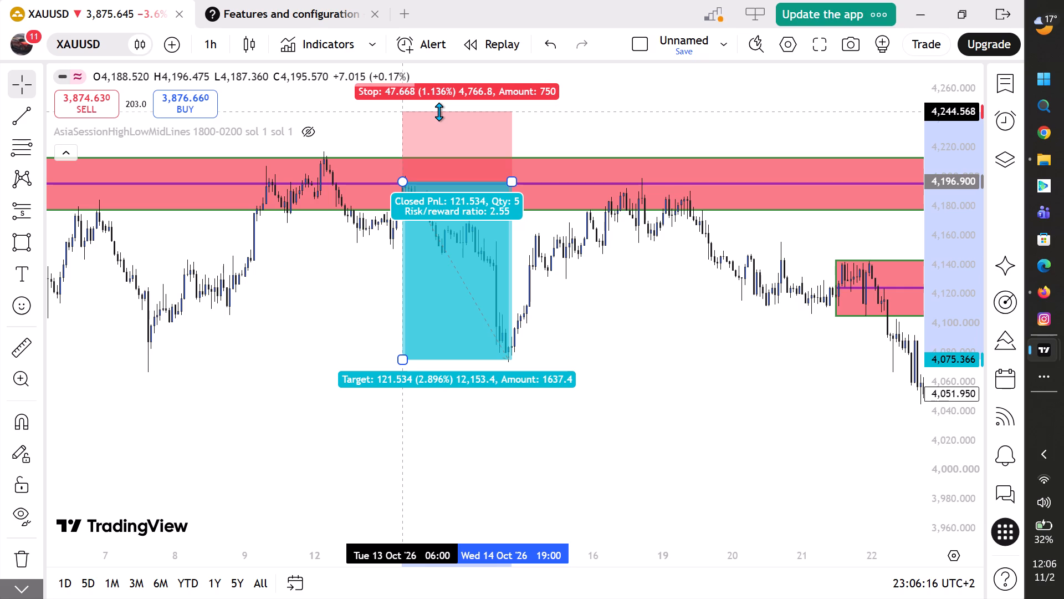
pyautogui.moveTo(439, 111); pyautogui.dragTo(441, 109)
pyautogui.click(622, 361)
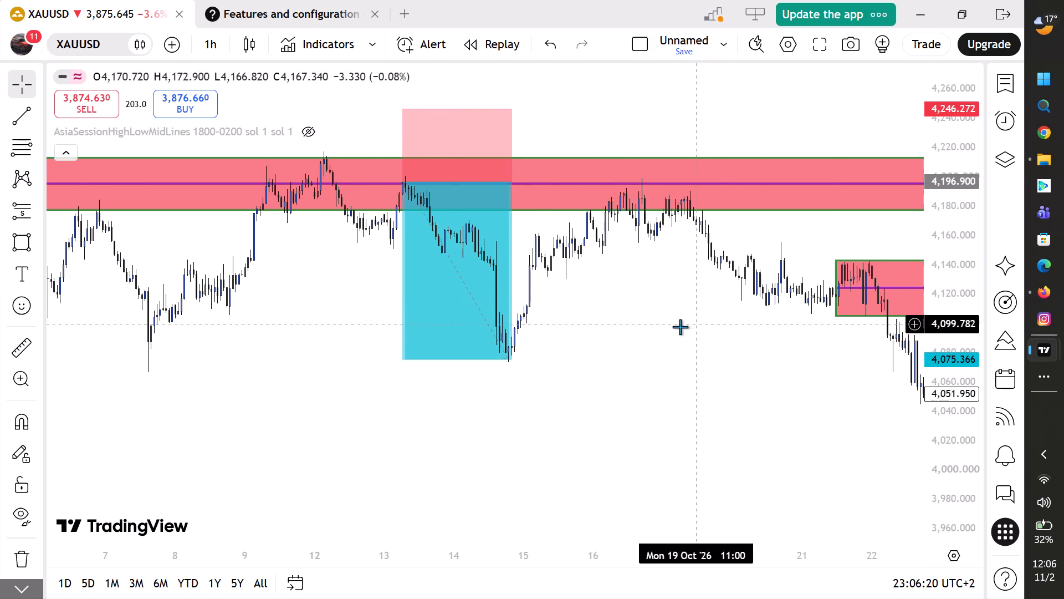
# Examine the price decline after the short position, past the two lower red zones to the latest candles in early November.
pyautogui.scroll(-3, 680, 327)
pyautogui.scroll(-4, 947, 229)
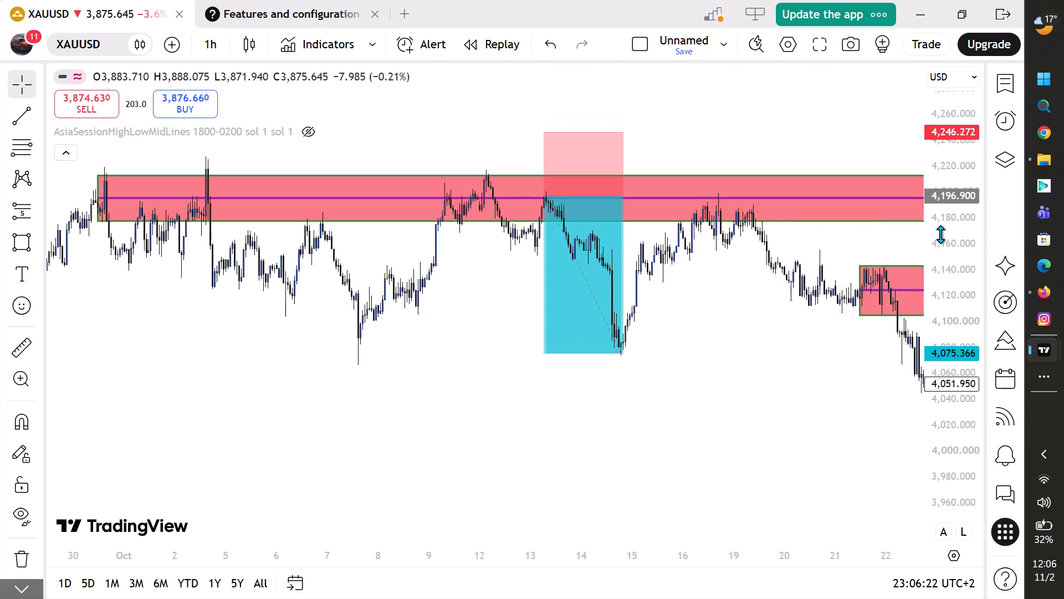
pyautogui.moveTo(706, 383); pyautogui.dragTo(509, 359)
pyautogui.scroll(-1, 552, 353)
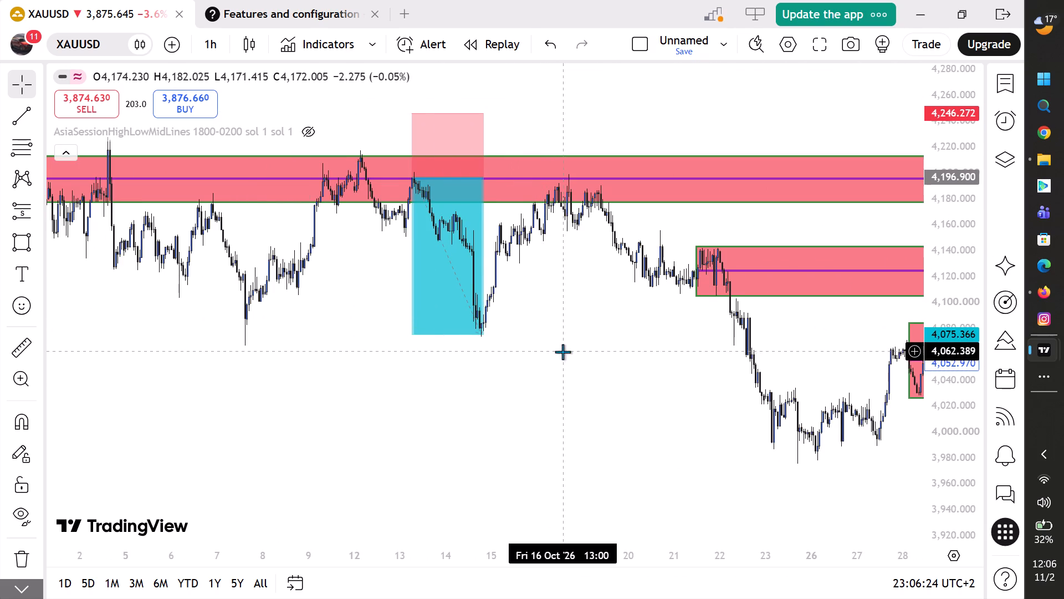
pyautogui.moveTo(556, 353); pyautogui.dragTo(398, 326)
pyautogui.moveTo(471, 374); pyautogui.dragTo(320, 314)
pyautogui.moveTo(438, 402); pyautogui.dragTo(431, 395)
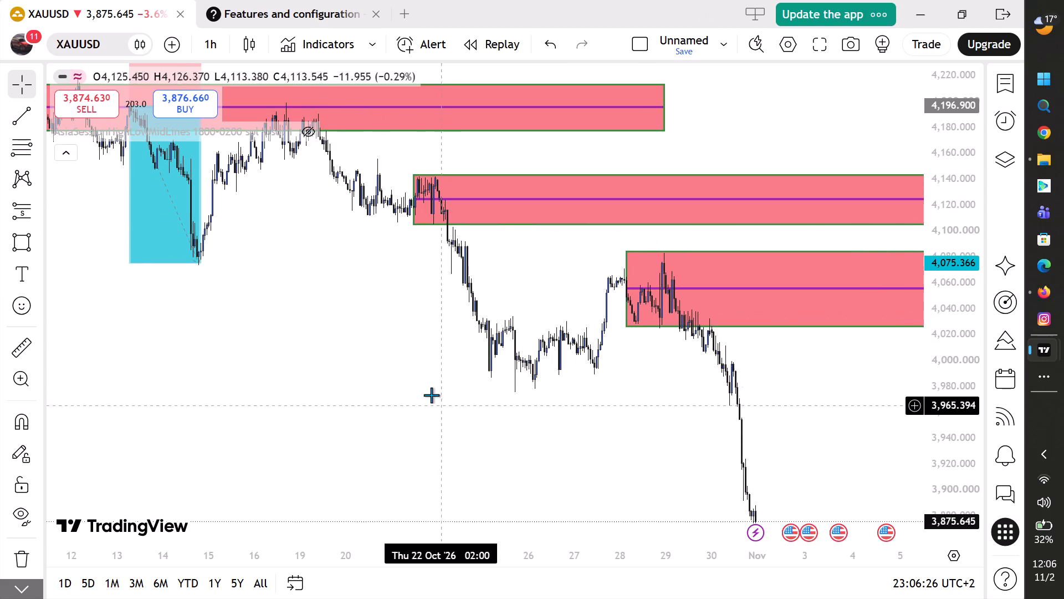
pyautogui.moveTo(431, 395); pyautogui.dragTo(198, 230)
pyautogui.moveTo(684, 337); pyautogui.dragTo(694, 349)
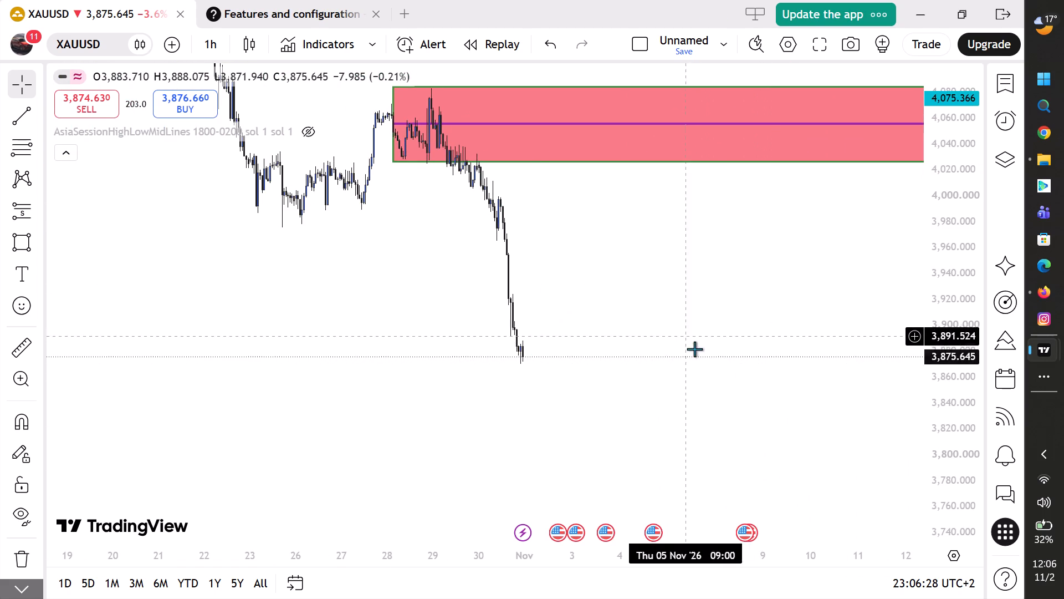
# Move the starting edge of the middle red zone to about 22 October, at the high just before the decline.
pyautogui.moveTo(694, 349); pyautogui.dragTo(754, 430)
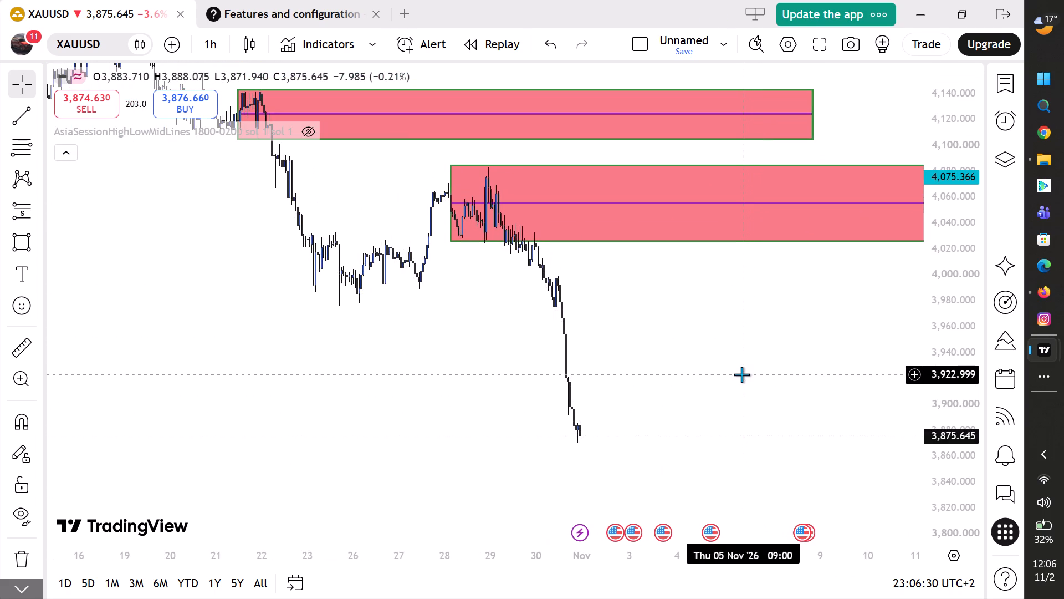
pyautogui.moveTo(701, 338); pyautogui.dragTo(708, 401)
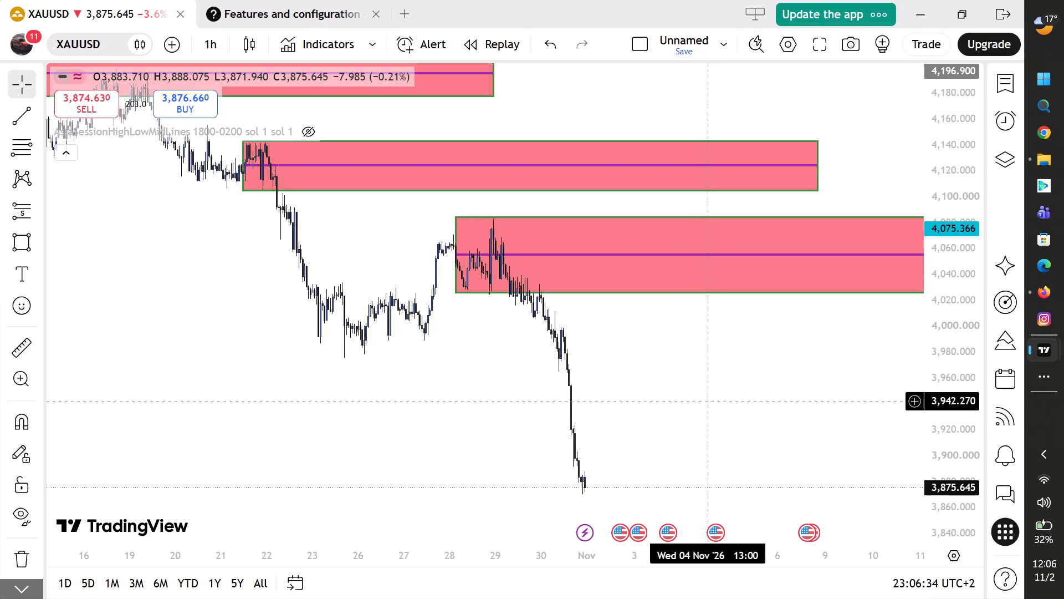
pyautogui.moveTo(708, 401); pyautogui.dragTo(708, 400)
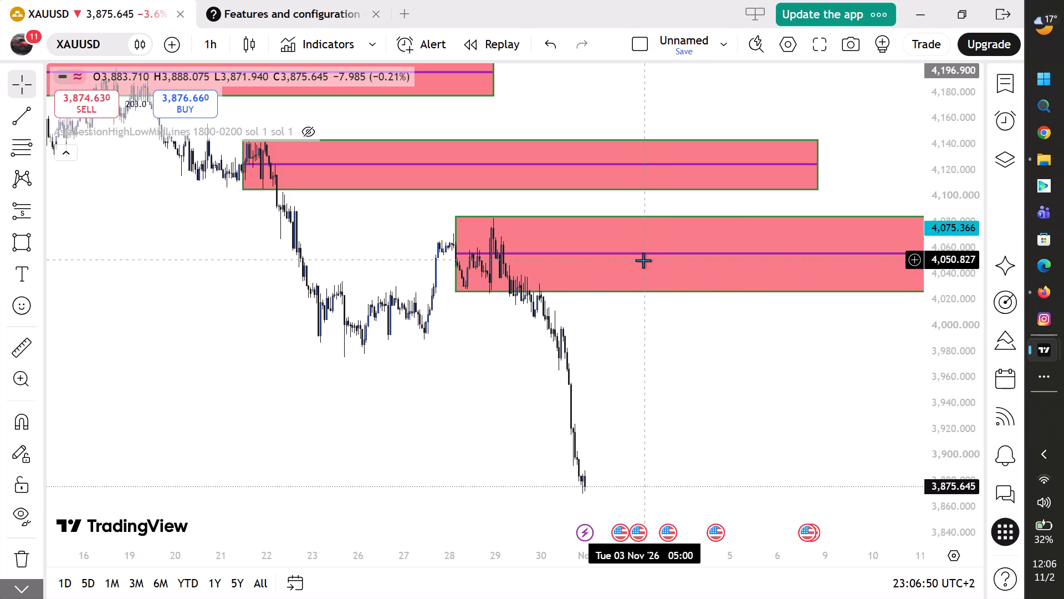
pyautogui.moveTo(186, 265); pyautogui.dragTo(269, 392)
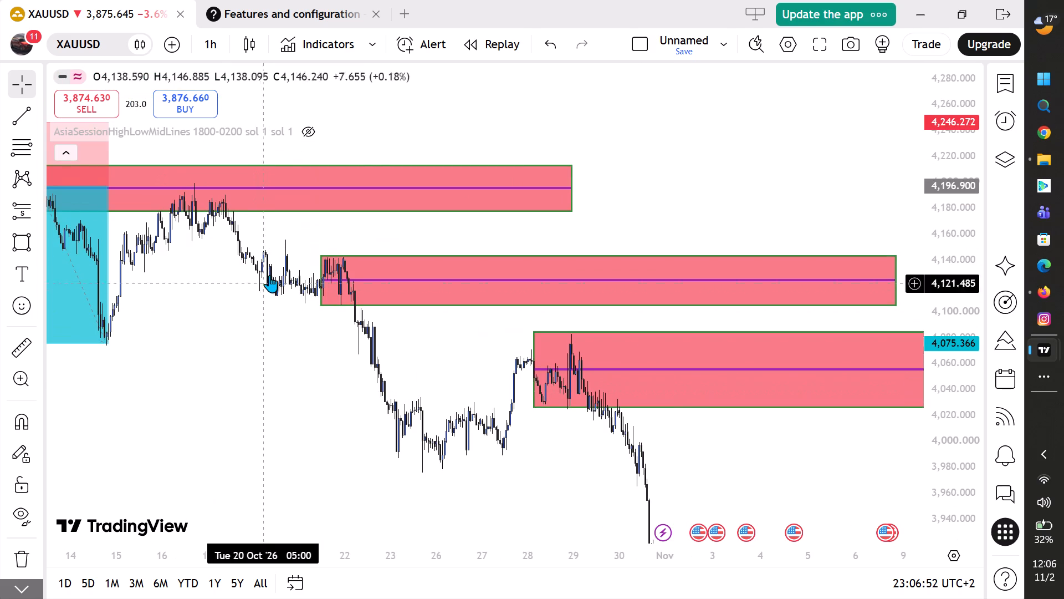
pyautogui.moveTo(324, 277); pyautogui.dragTo(290, 270)
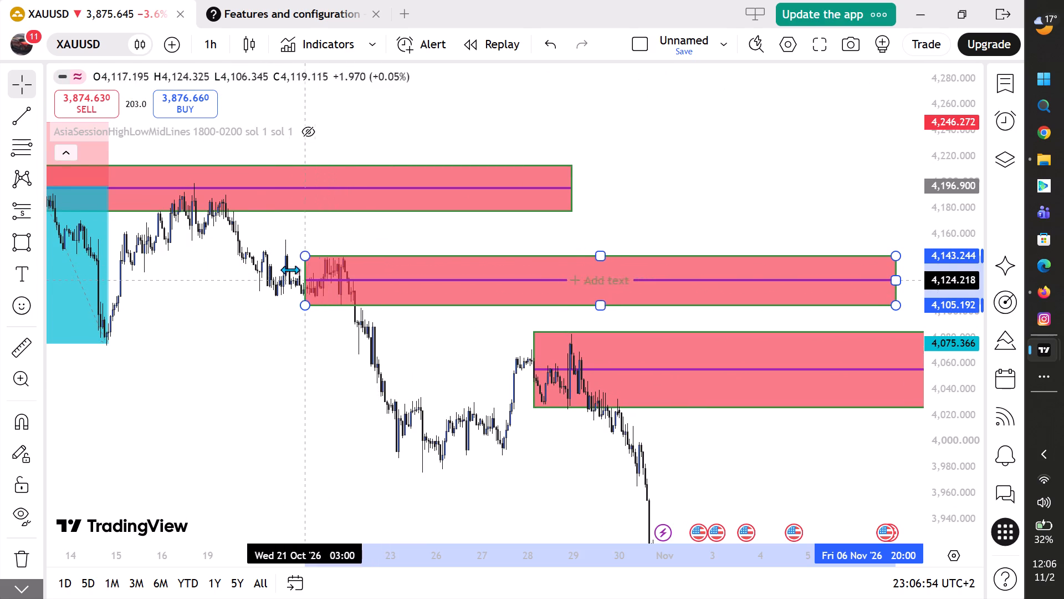
pyautogui.moveTo(290, 270); pyautogui.dragTo(262, 266)
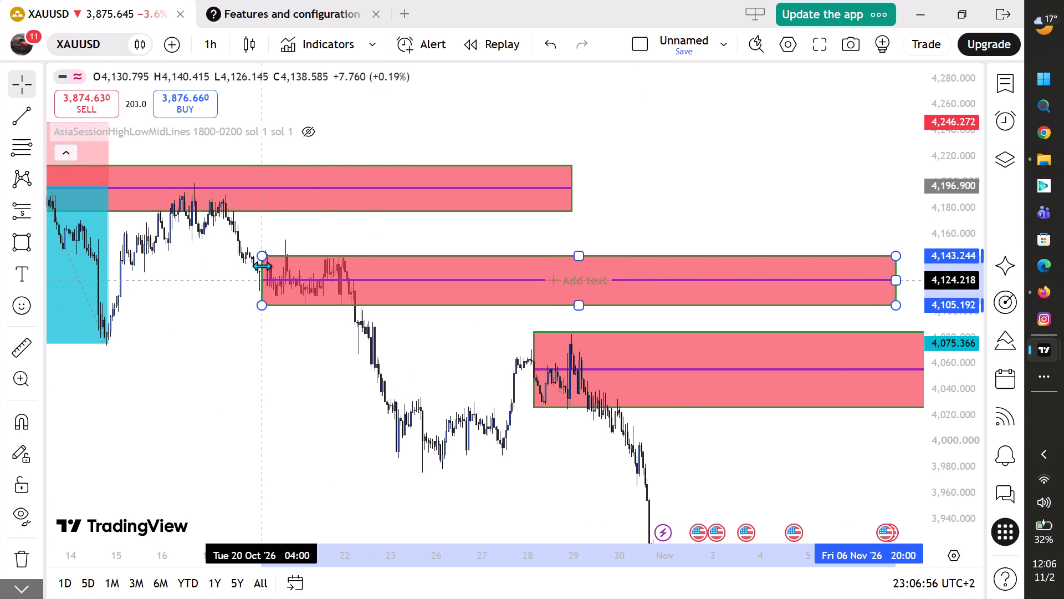
pyautogui.moveTo(262, 266); pyautogui.dragTo(313, 257)
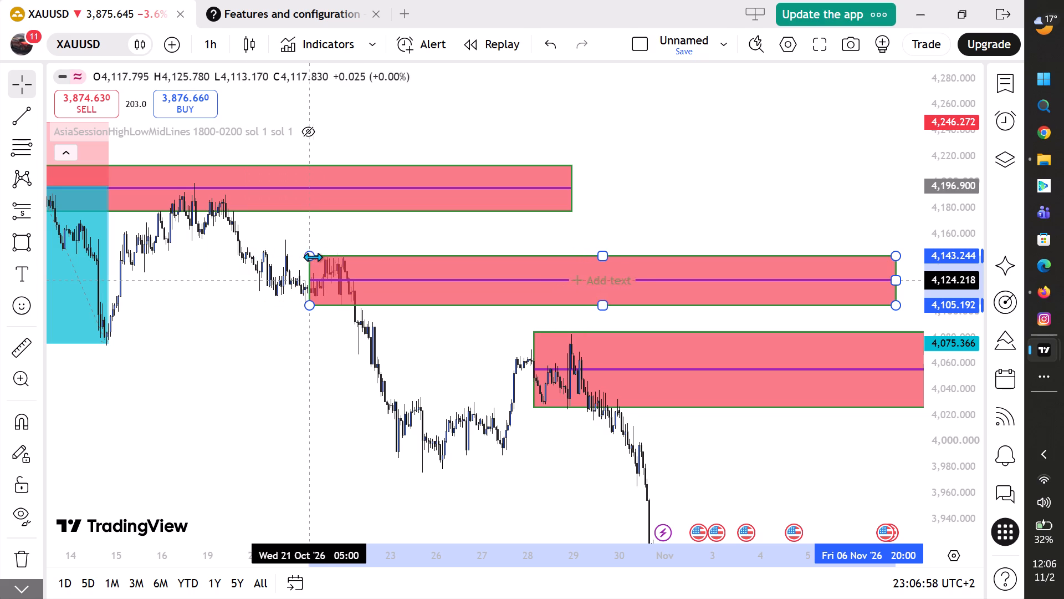
pyautogui.moveTo(313, 257); pyautogui.dragTo(341, 250)
pyautogui.click(207, 316)
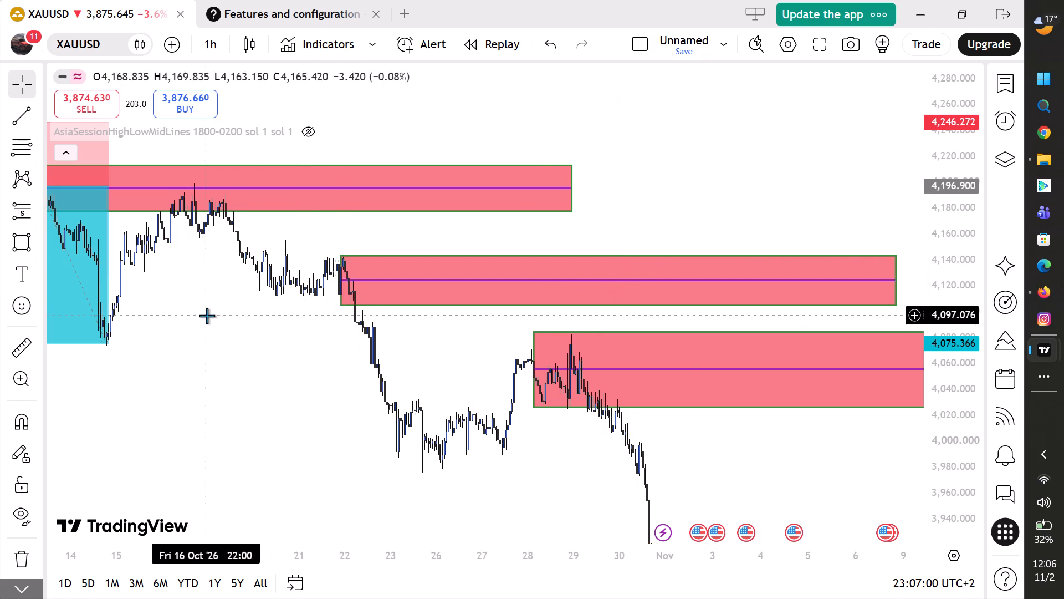
# Switch the chart cursor style to Dot.
pyautogui.moveTo(755, 491); pyautogui.dragTo(663, 388)
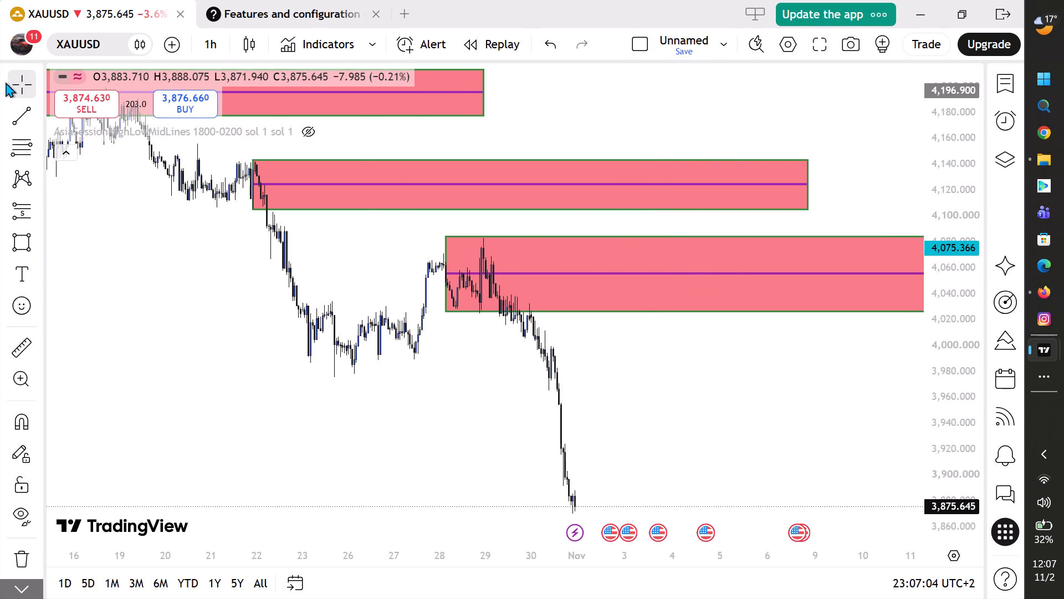
pyautogui.click(40, 82)
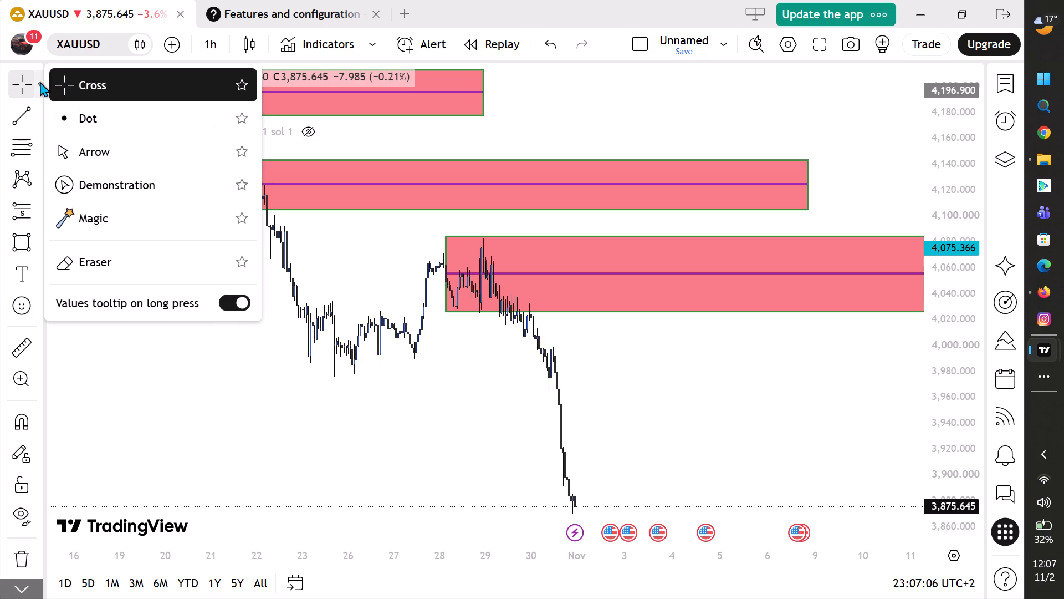
pyautogui.click(136, 121)
pyautogui.click(189, 419)
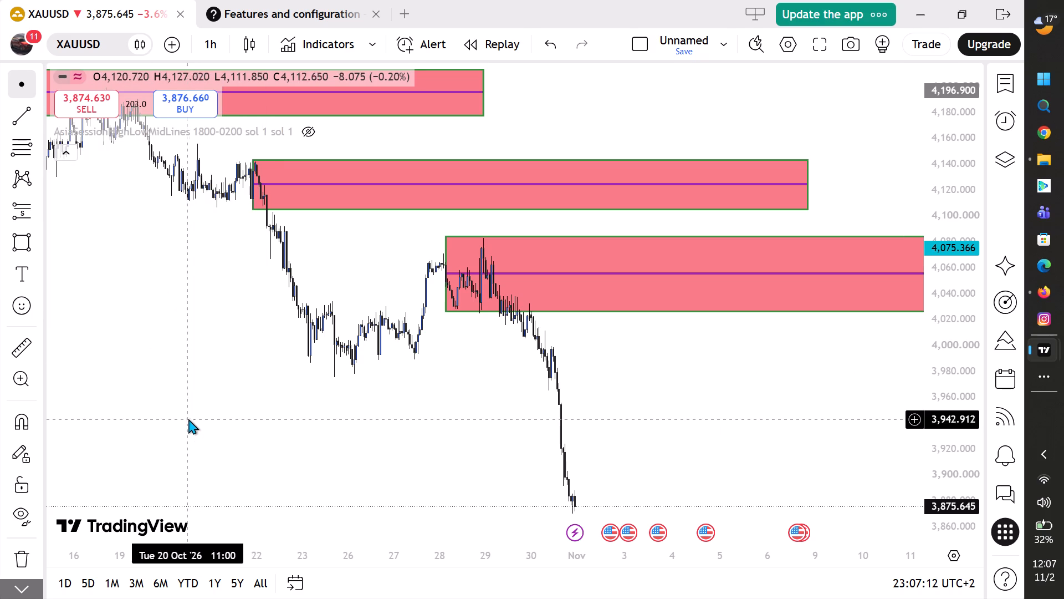
pyautogui.click(219, 410)
pyautogui.click(221, 415)
pyautogui.click(225, 415)
pyautogui.moveTo(227, 417); pyautogui.dragTo(259, 422)
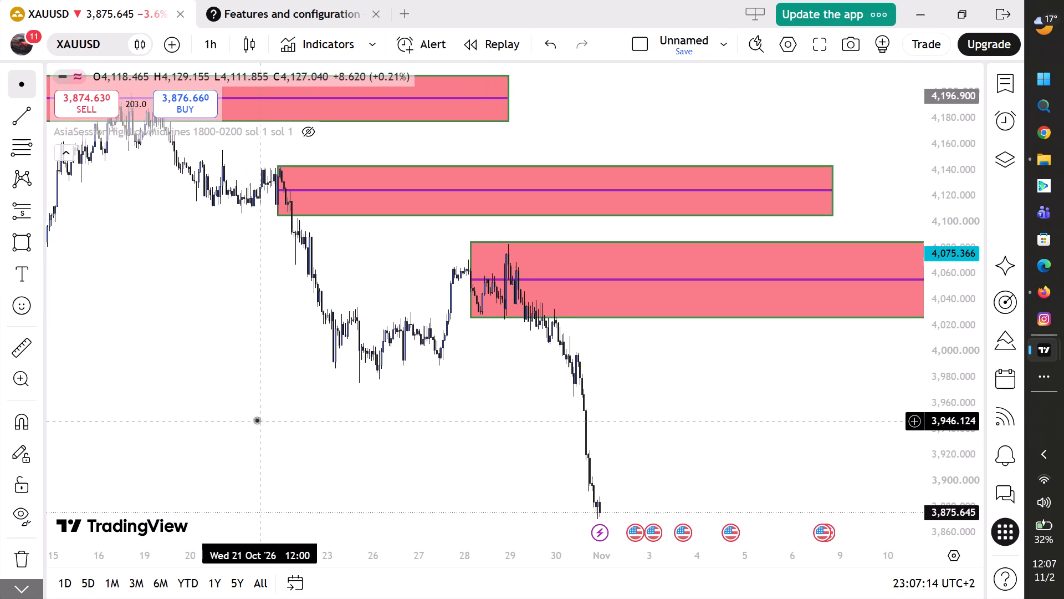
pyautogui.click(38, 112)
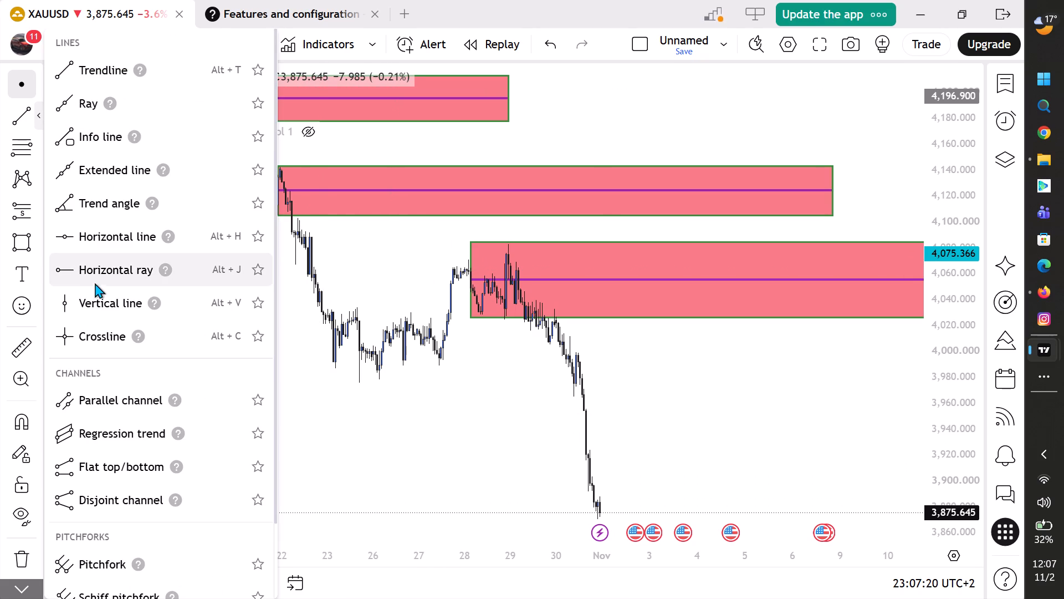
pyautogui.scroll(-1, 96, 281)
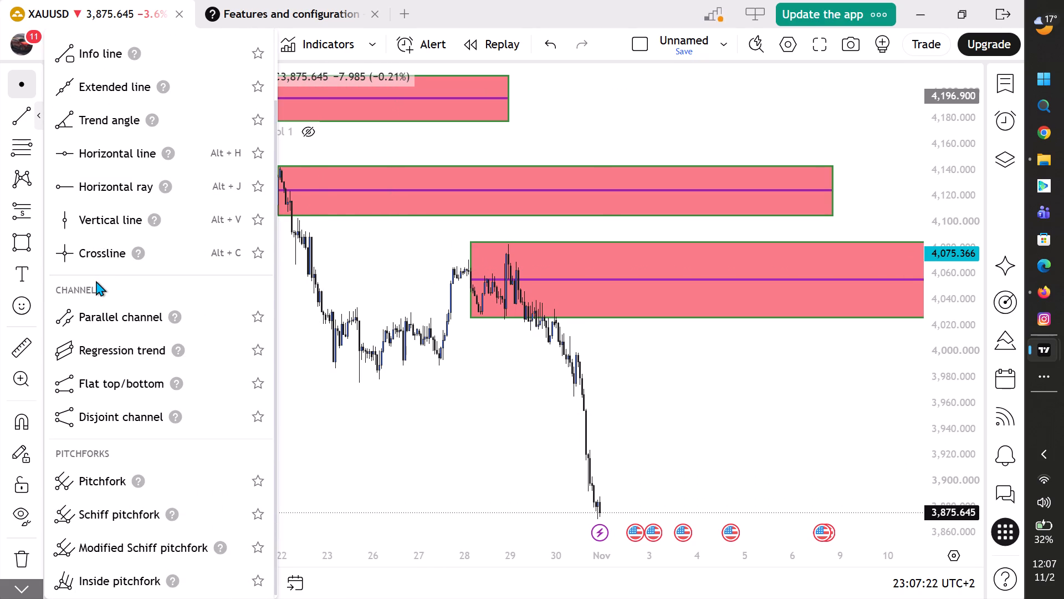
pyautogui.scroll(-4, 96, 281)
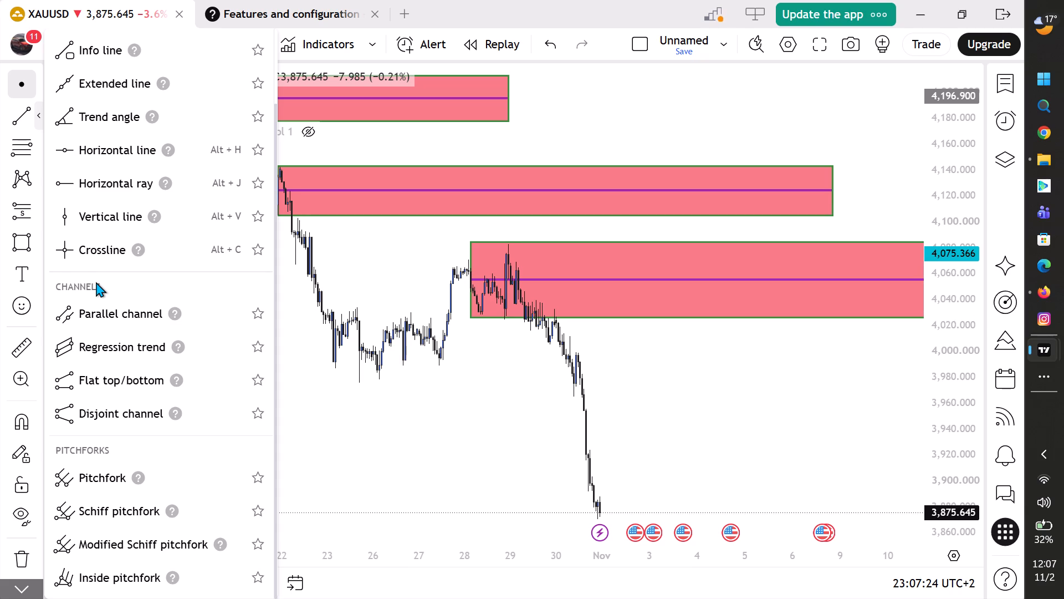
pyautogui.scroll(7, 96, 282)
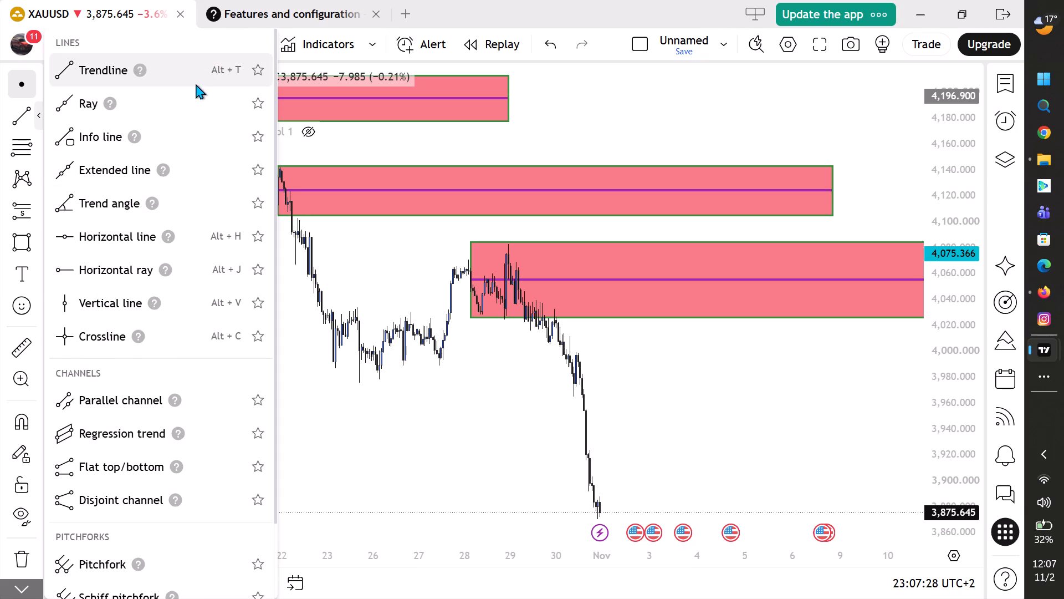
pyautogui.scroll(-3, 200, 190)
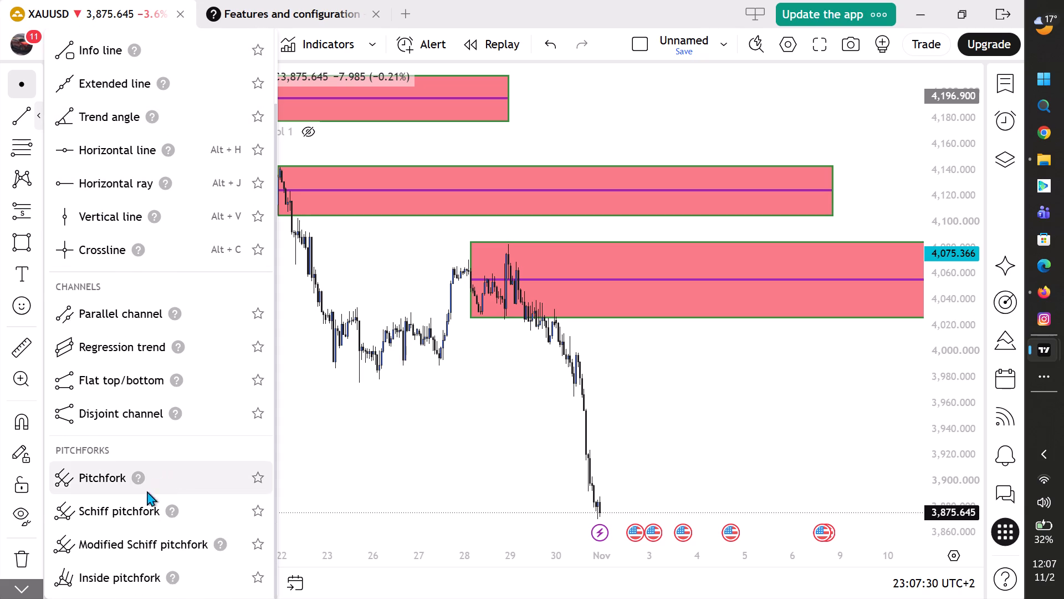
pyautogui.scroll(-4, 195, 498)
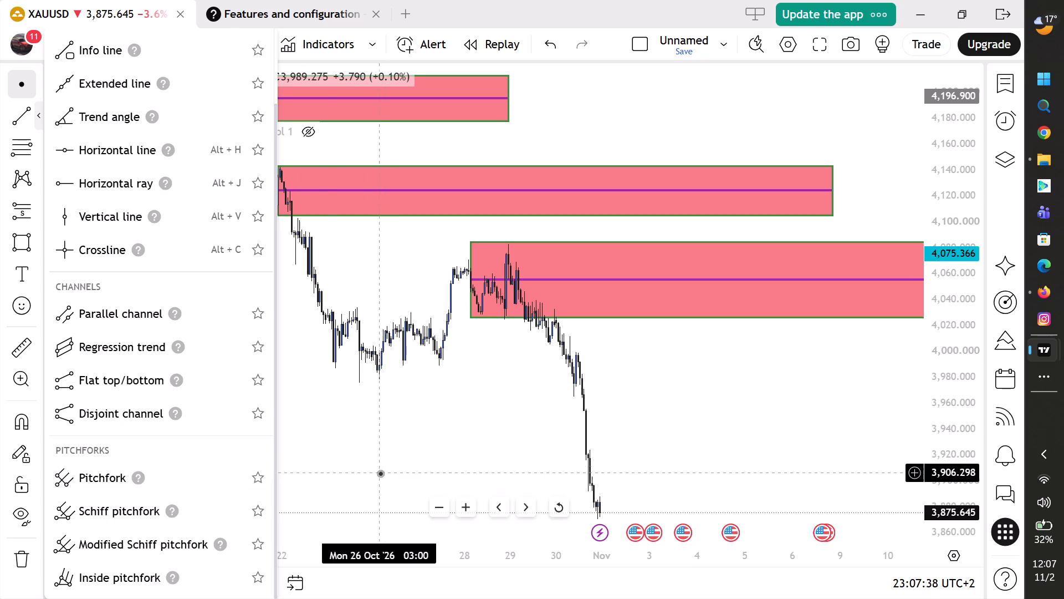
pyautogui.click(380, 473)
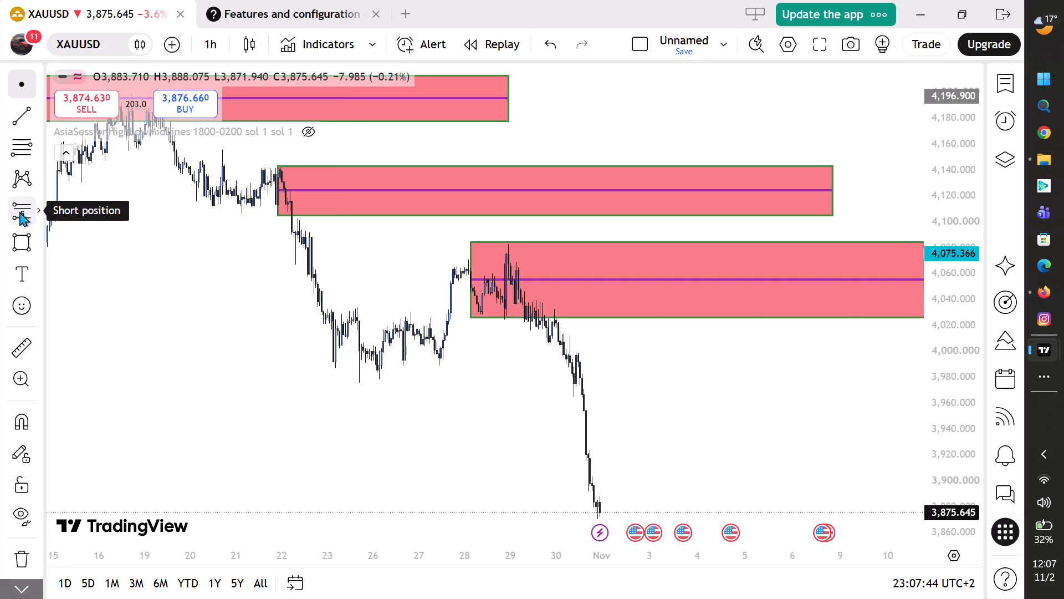
# Place a Short position at the lowest red zone's midline near the latest candles, entry about 4,055.3, with its target about 139 points below.
pyautogui.click(19, 211)
pyautogui.click(597, 280)
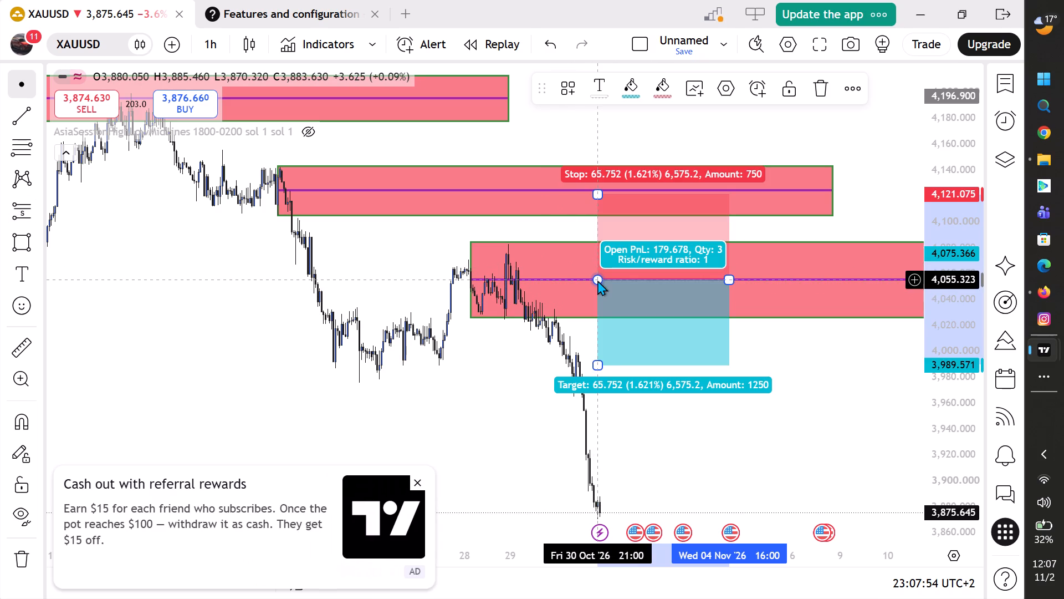
pyautogui.moveTo(595, 367); pyautogui.dragTo(606, 453)
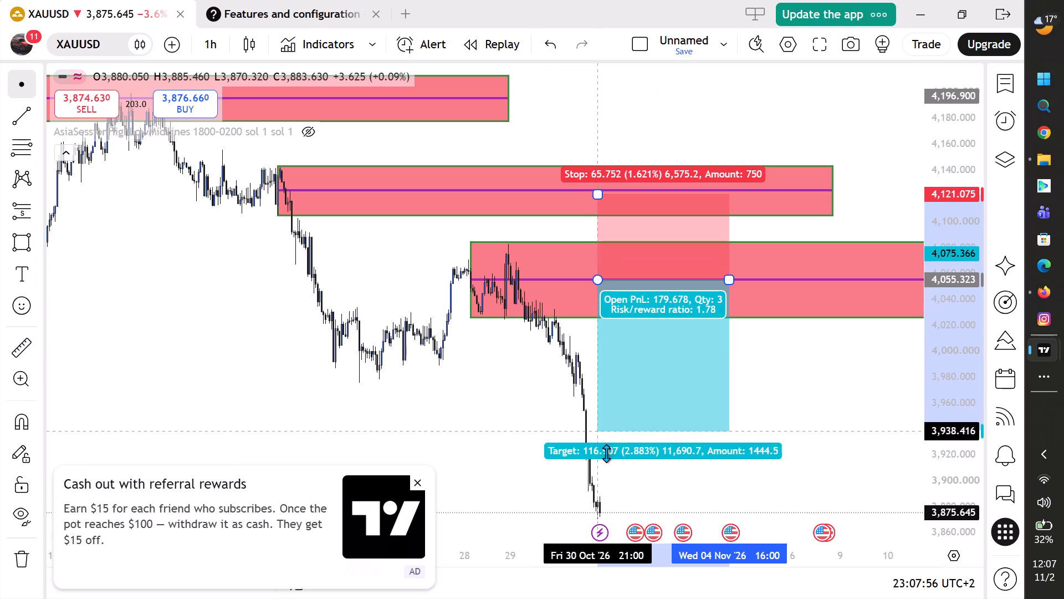
pyautogui.moveTo(606, 453); pyautogui.dragTo(607, 466)
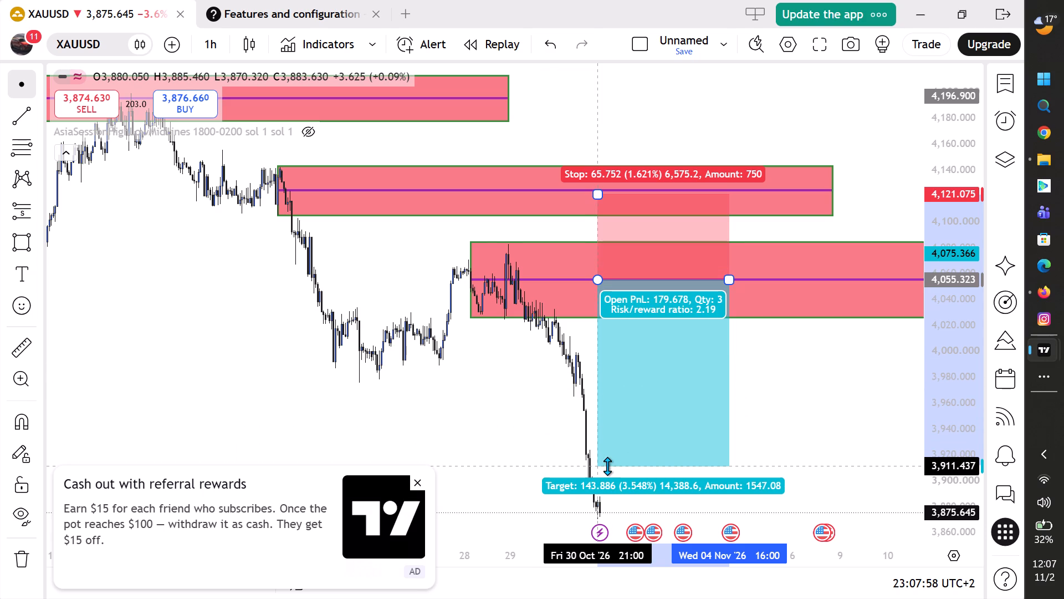
pyautogui.moveTo(607, 466); pyautogui.dragTo(608, 463)
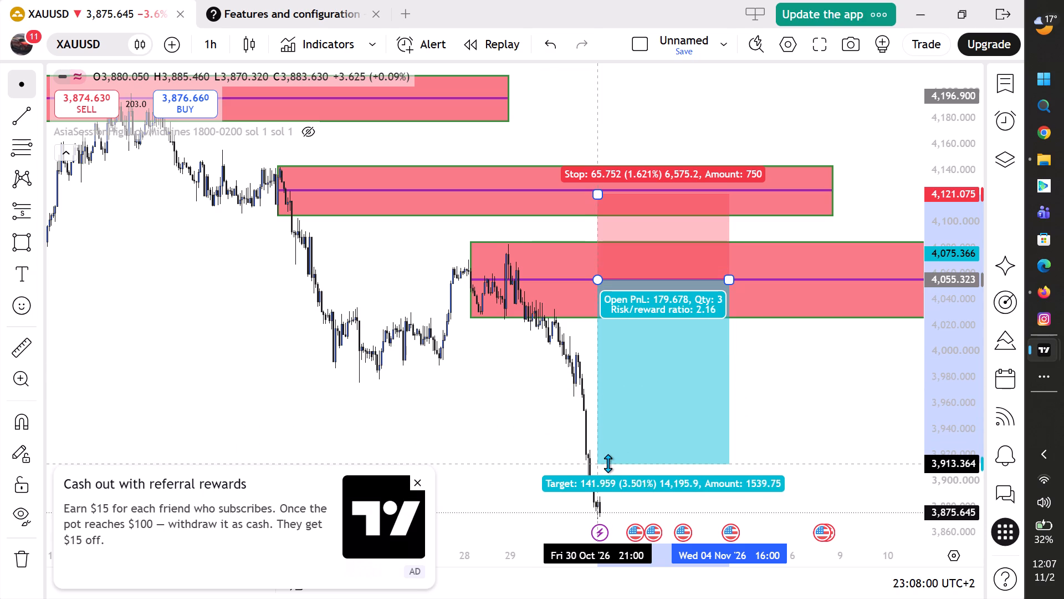
pyautogui.moveTo(608, 463); pyautogui.dragTo(608, 460)
# Set the new short position's target to about 3,905.0 and its stop to about 4,105.4, at the middle zone's lower edge.
pyautogui.moveTo(598, 192); pyautogui.dragTo(604, 166)
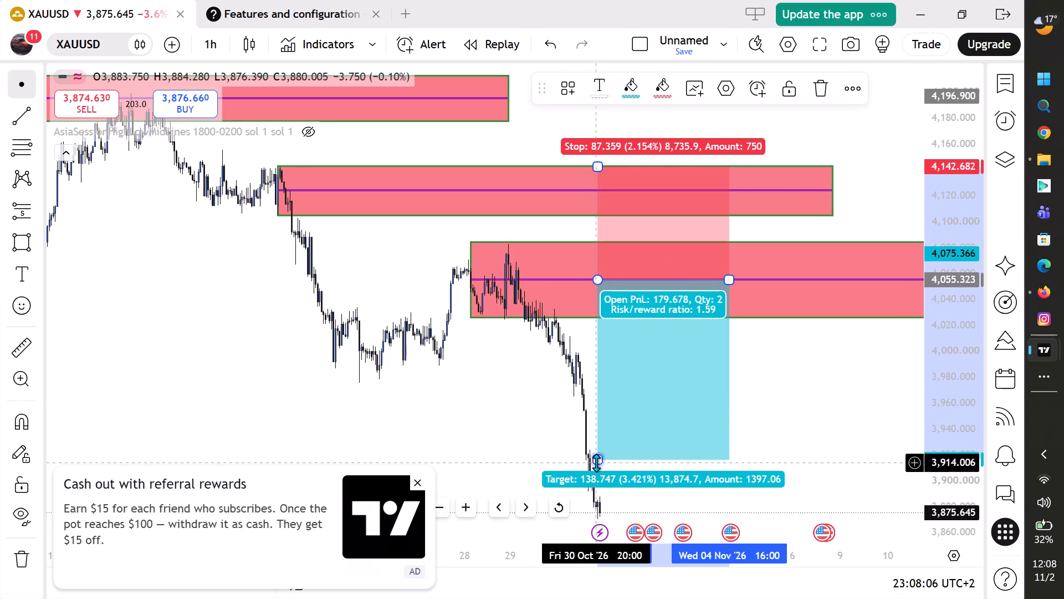
pyautogui.moveTo(597, 459); pyautogui.dragTo(603, 474)
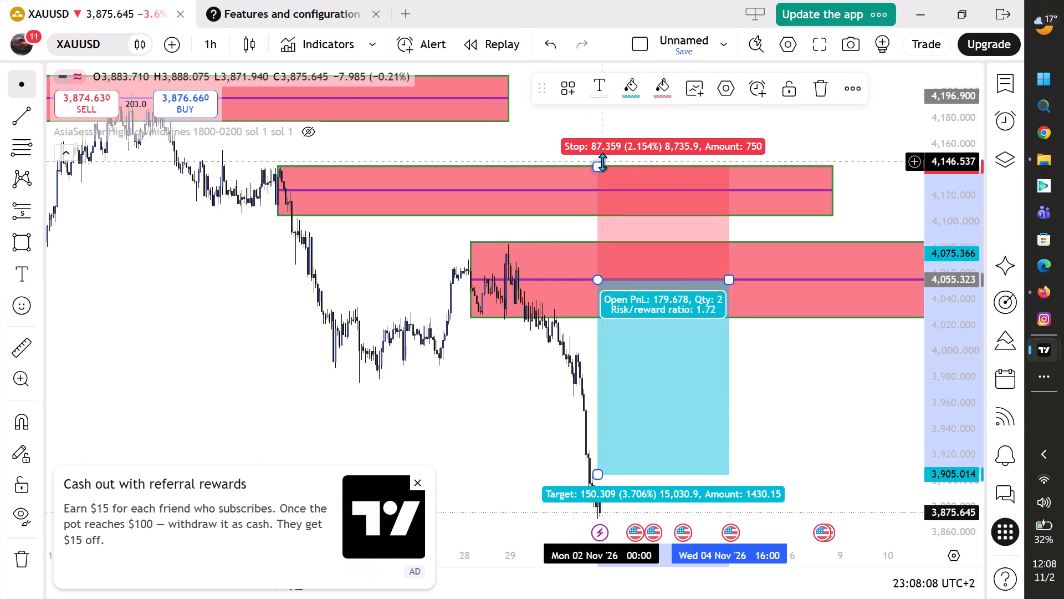
pyautogui.moveTo(600, 167); pyautogui.dragTo(594, 231)
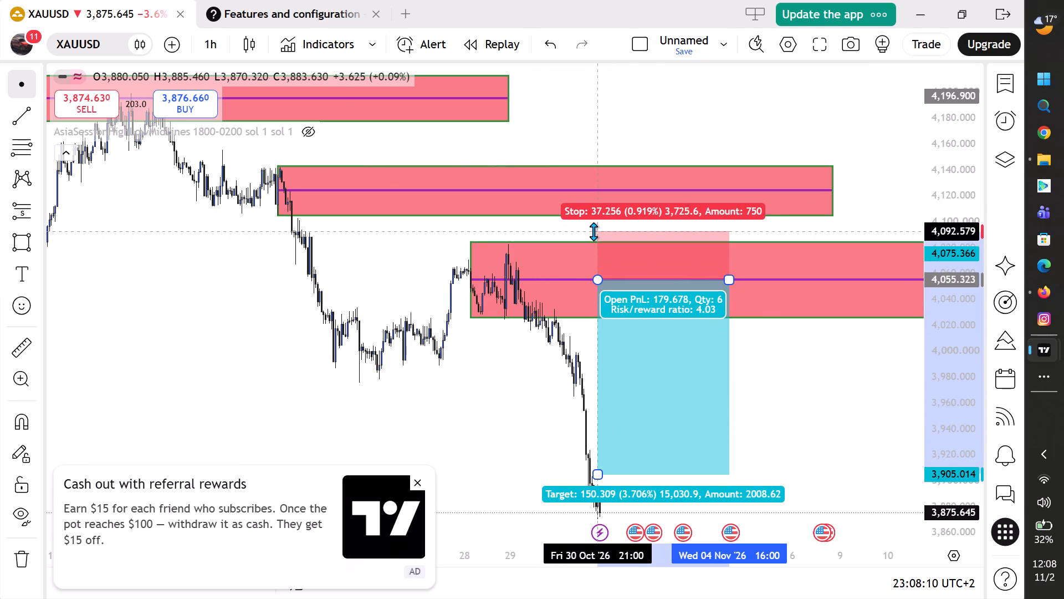
pyautogui.moveTo(594, 231); pyautogui.dragTo(594, 221)
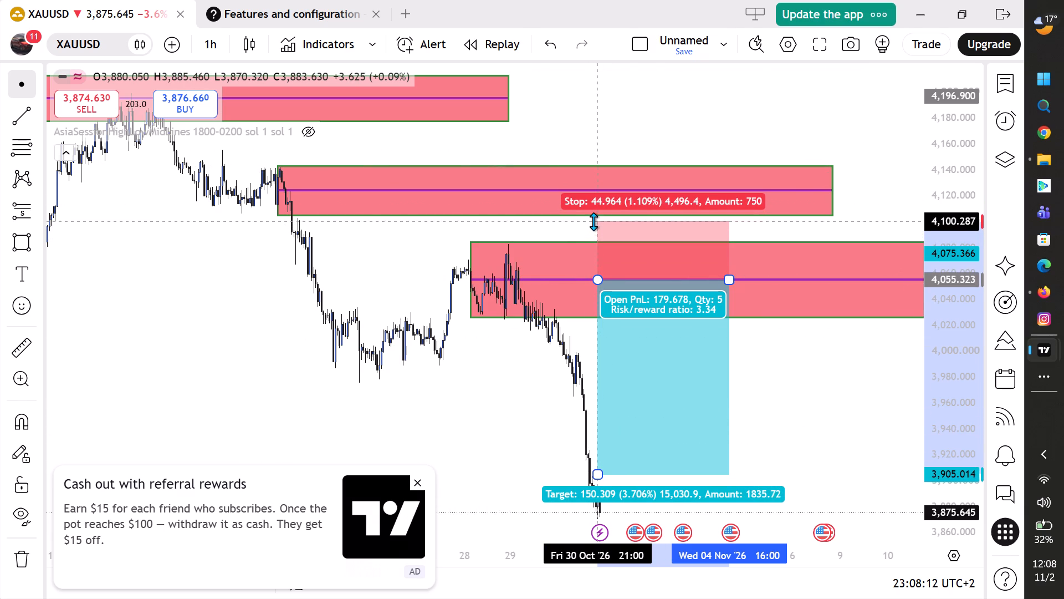
pyautogui.moveTo(594, 221); pyautogui.dragTo(594, 214)
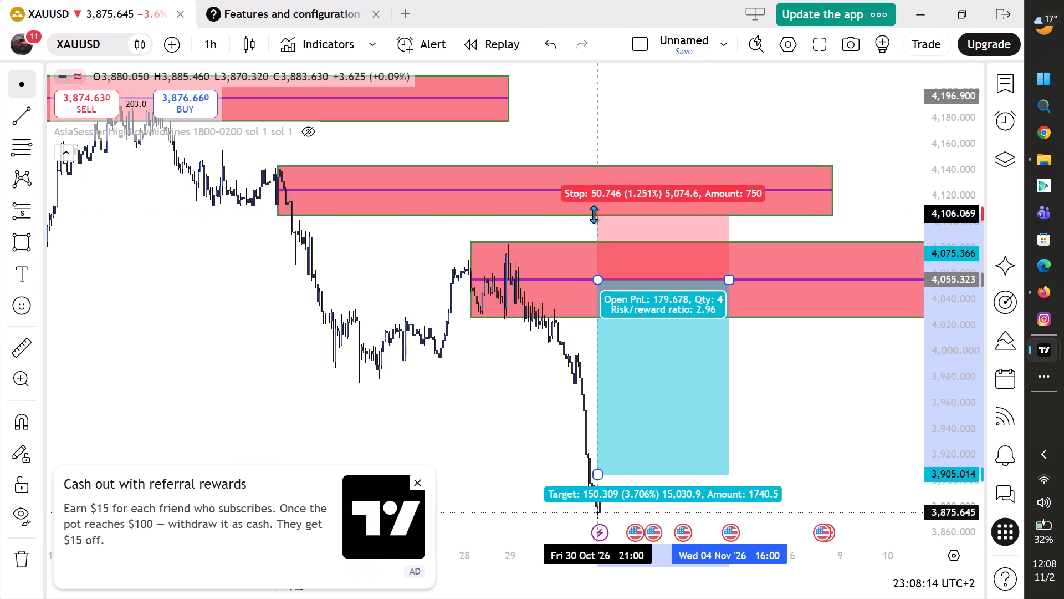
pyautogui.moveTo(594, 214); pyautogui.dragTo(594, 215)
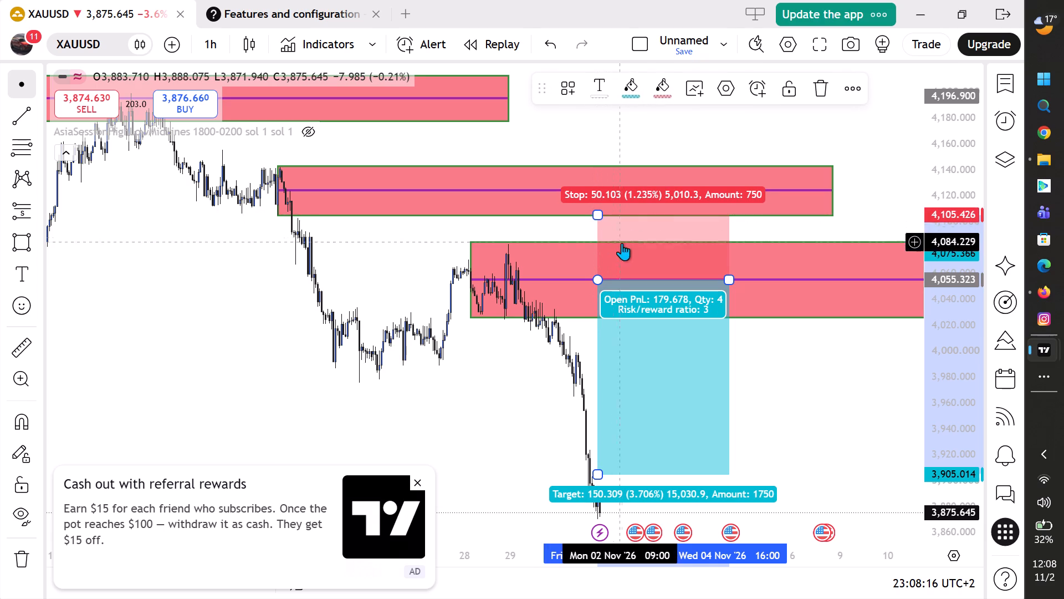
# Change the new short position's stop area colour to yellow.
pyautogui.click(628, 234)
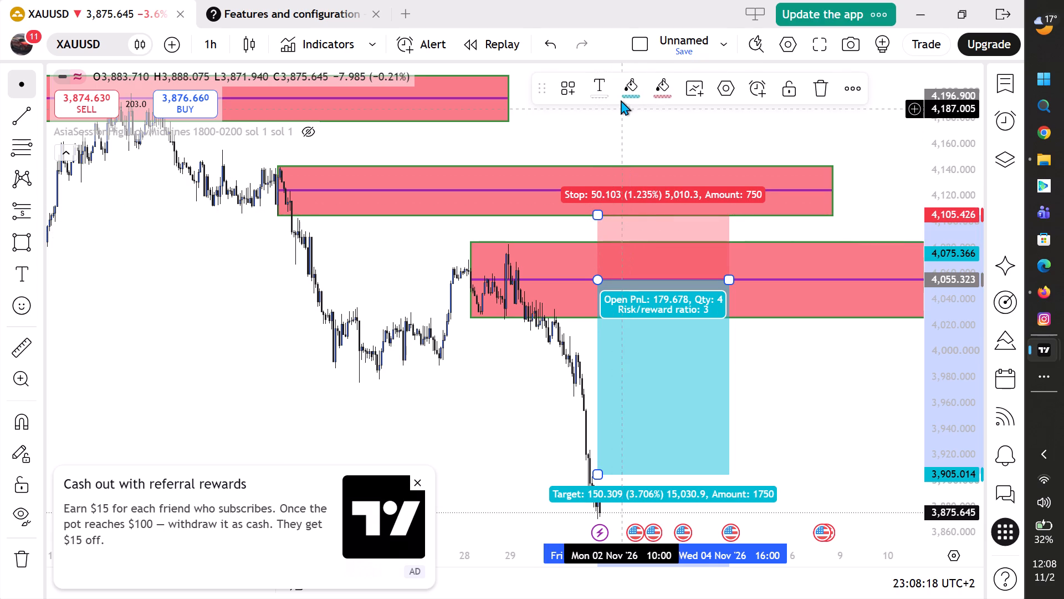
pyautogui.click(659, 84)
pyautogui.click(700, 141)
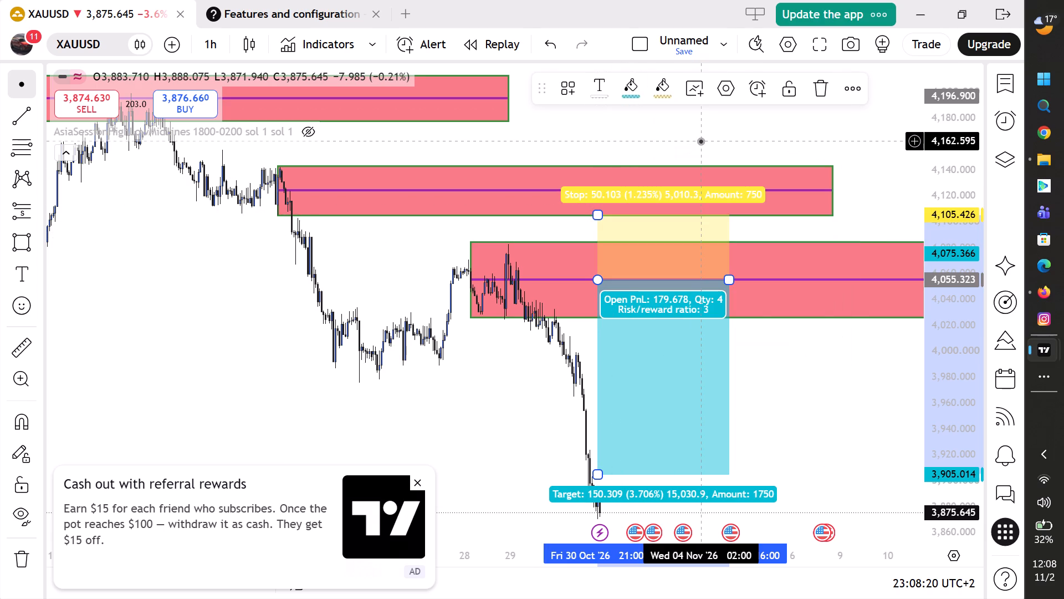
pyautogui.click(764, 142)
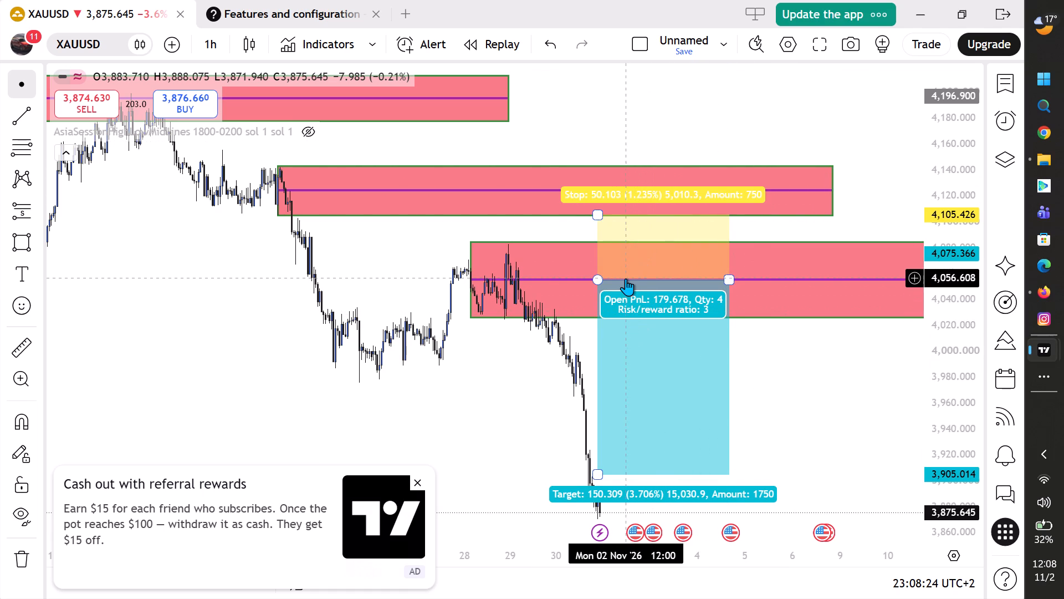
# Shift the new short position slightly earlier on 30 October, onto the price drop, keeping its entry at about 4,055.3.
pyautogui.moveTo(631, 276); pyautogui.dragTo(618, 277)
pyautogui.click(747, 368)
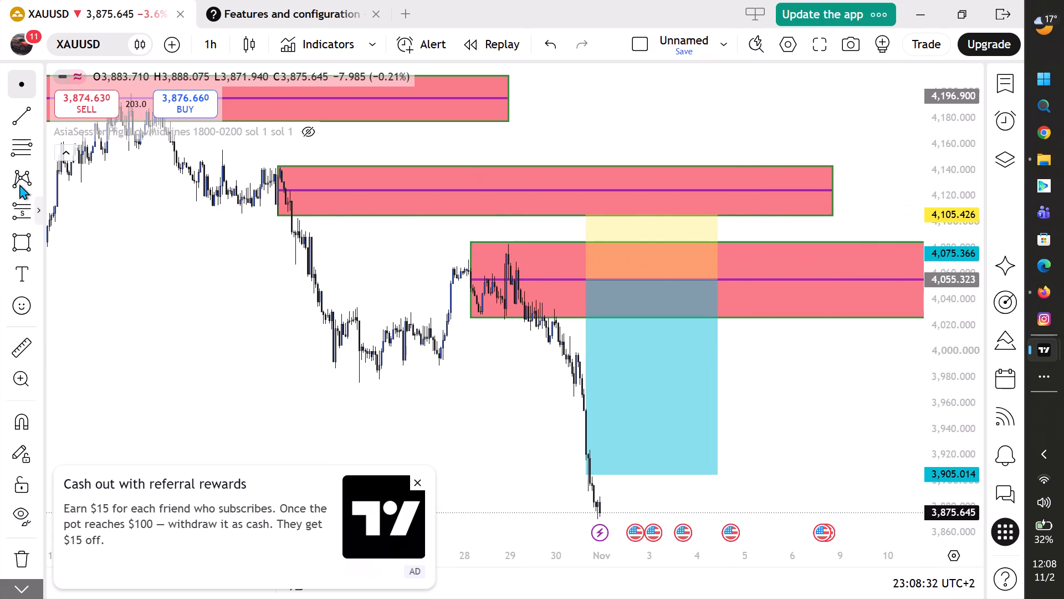
# Place a Short position at the middle red zone's midline around 4 November, entry about 4,124.7, and set its target to about 3,905.7.
pyautogui.click(19, 210)
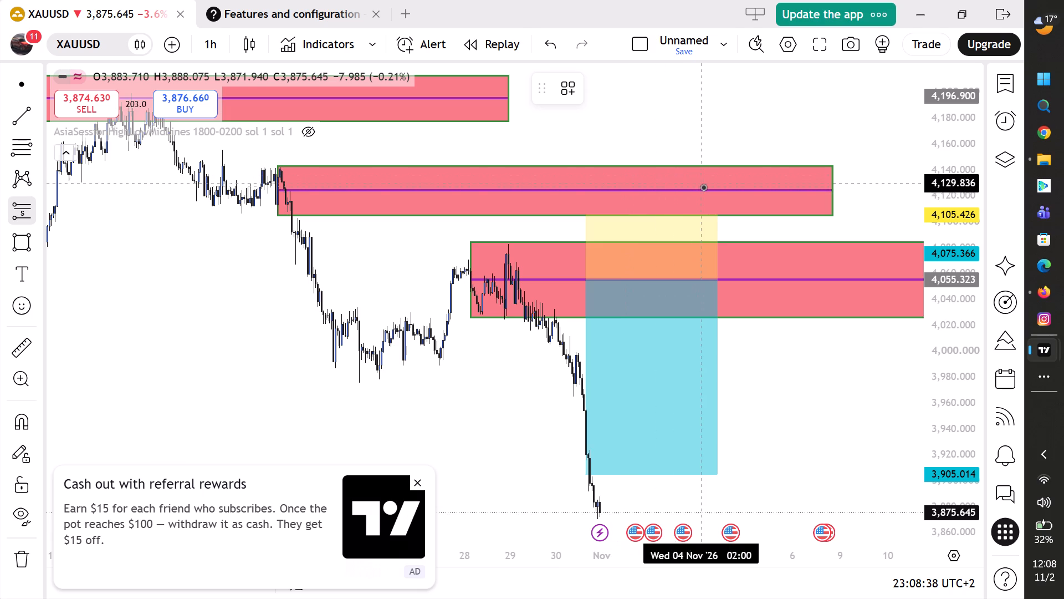
pyautogui.click(731, 190)
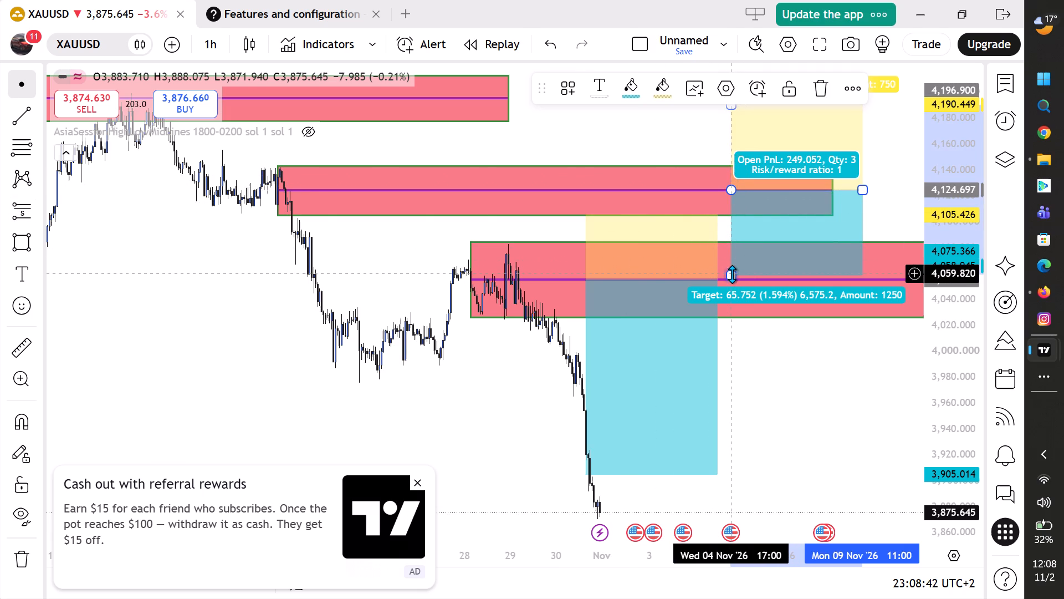
pyautogui.moveTo(733, 286); pyautogui.dragTo(739, 343)
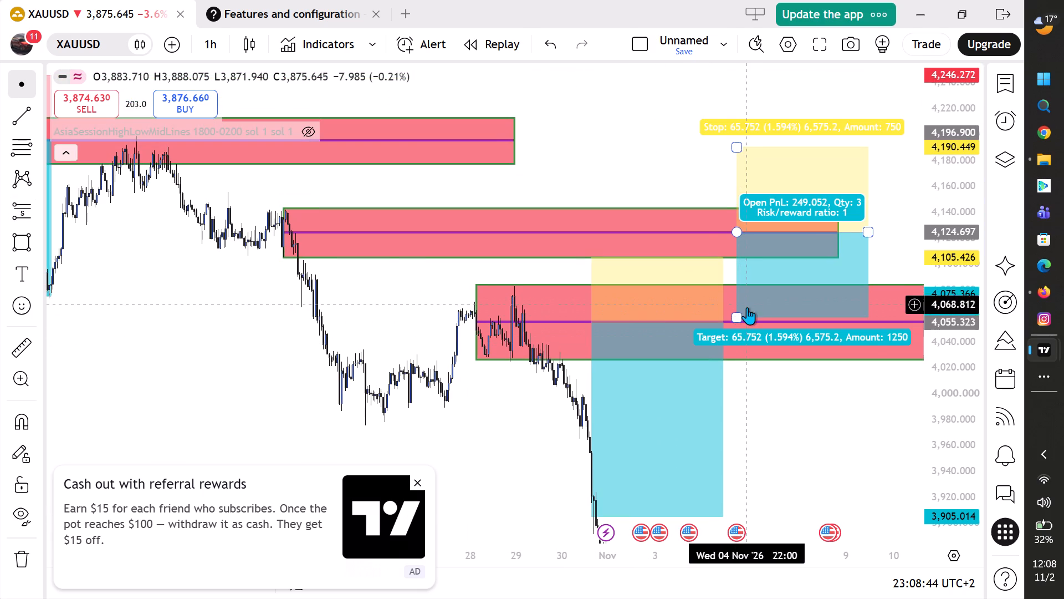
pyautogui.moveTo(737, 314); pyautogui.dragTo(736, 499)
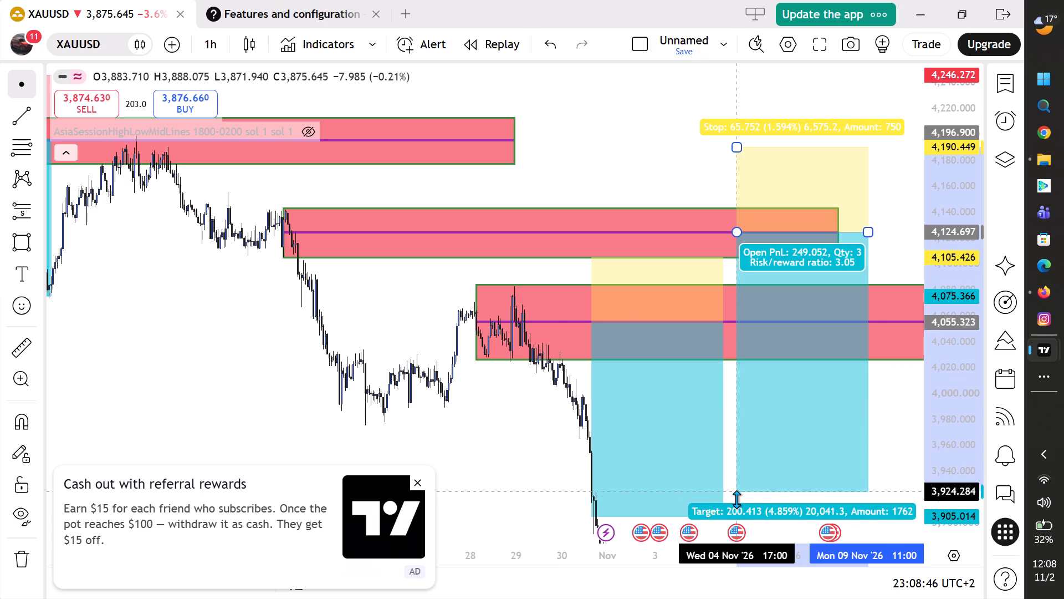
pyautogui.moveTo(736, 499); pyautogui.dragTo(751, 509)
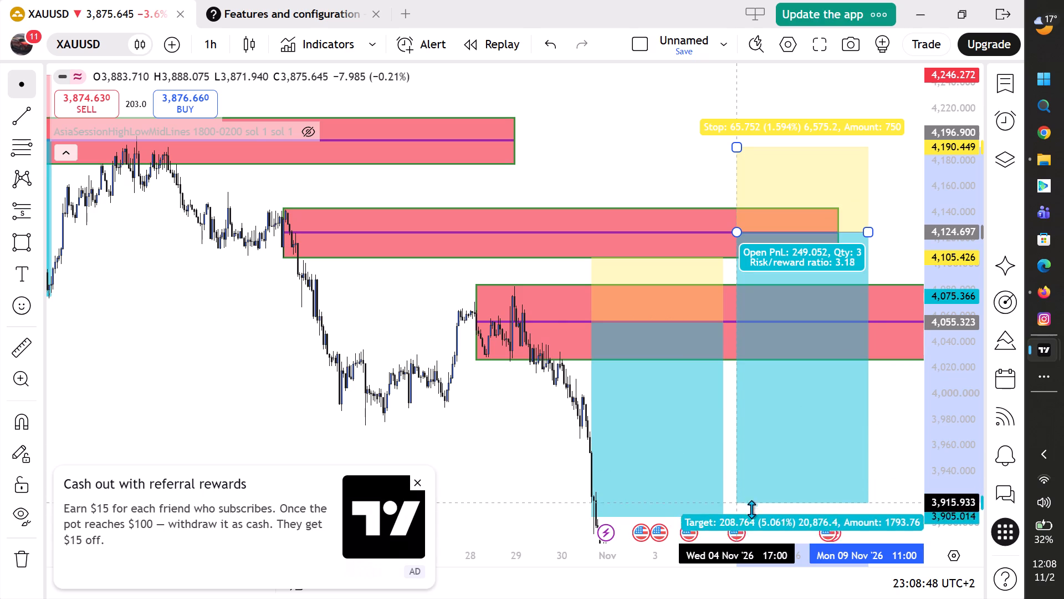
pyautogui.moveTo(751, 509); pyautogui.dragTo(750, 516)
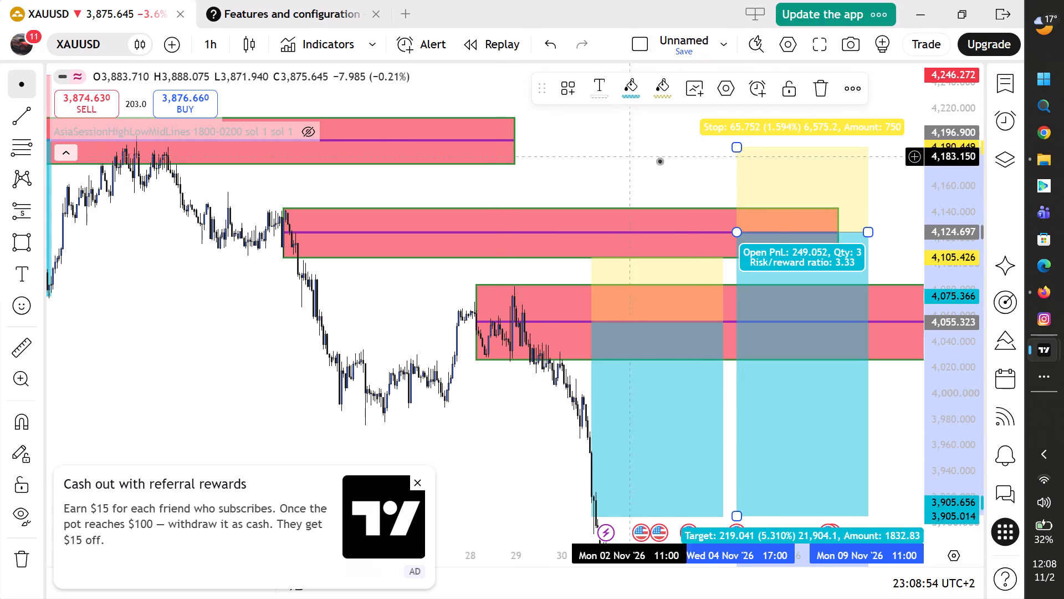
pyautogui.click(608, 139)
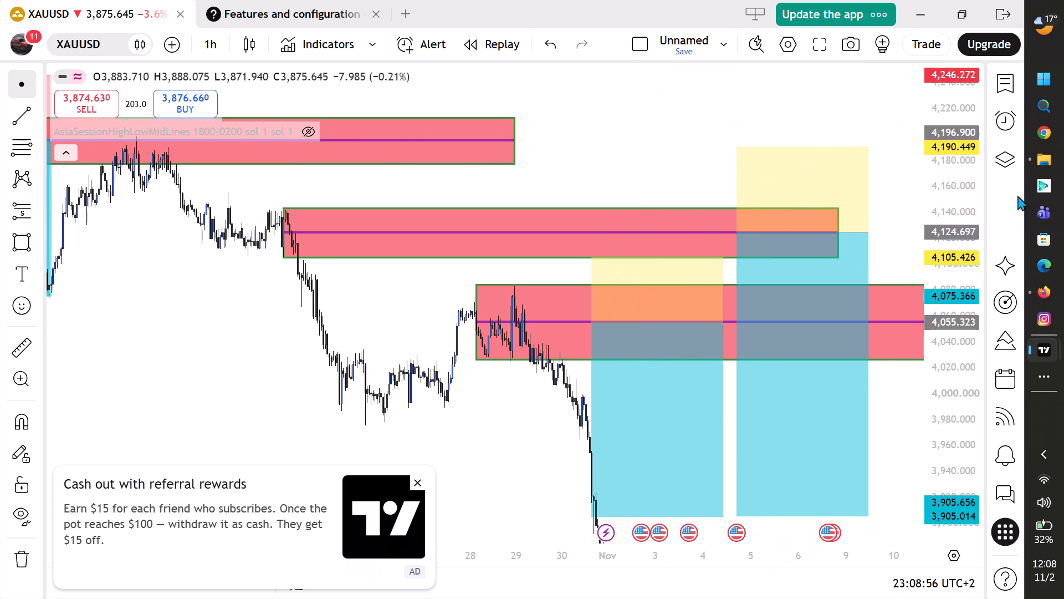
# Examine the three red zones and their short positions in the wider October price history.
pyautogui.scroll(-13, 953, 163)
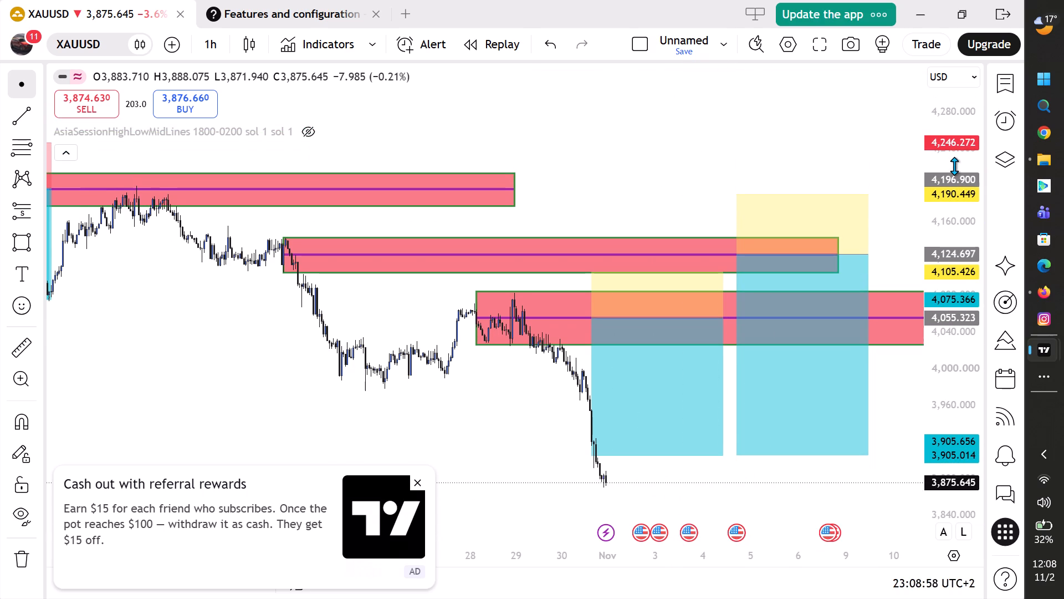
pyautogui.moveTo(799, 141); pyautogui.dragTo(653, 104)
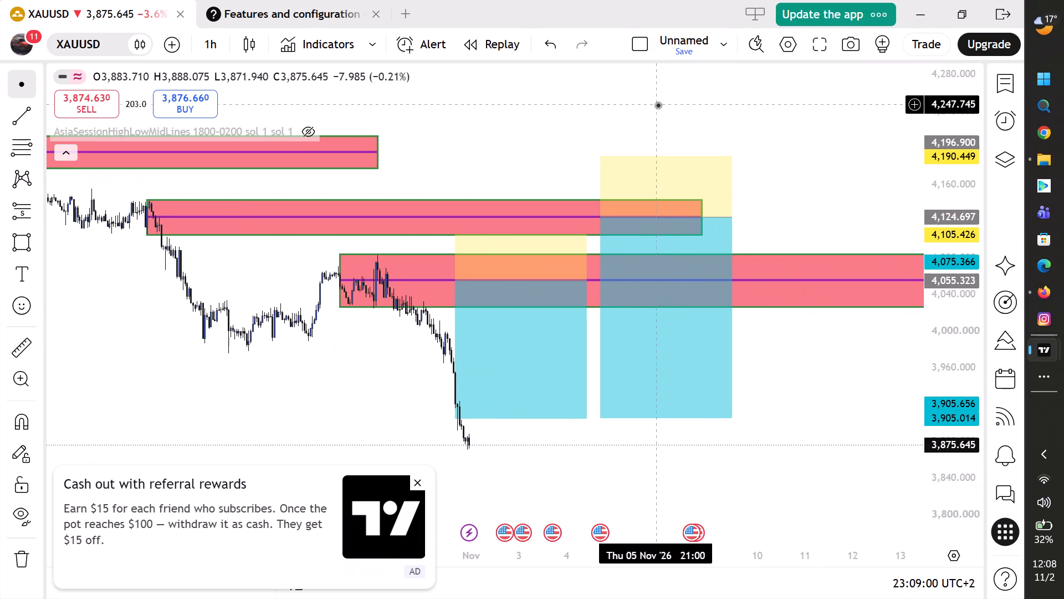
pyautogui.scroll(-2, 953, 156)
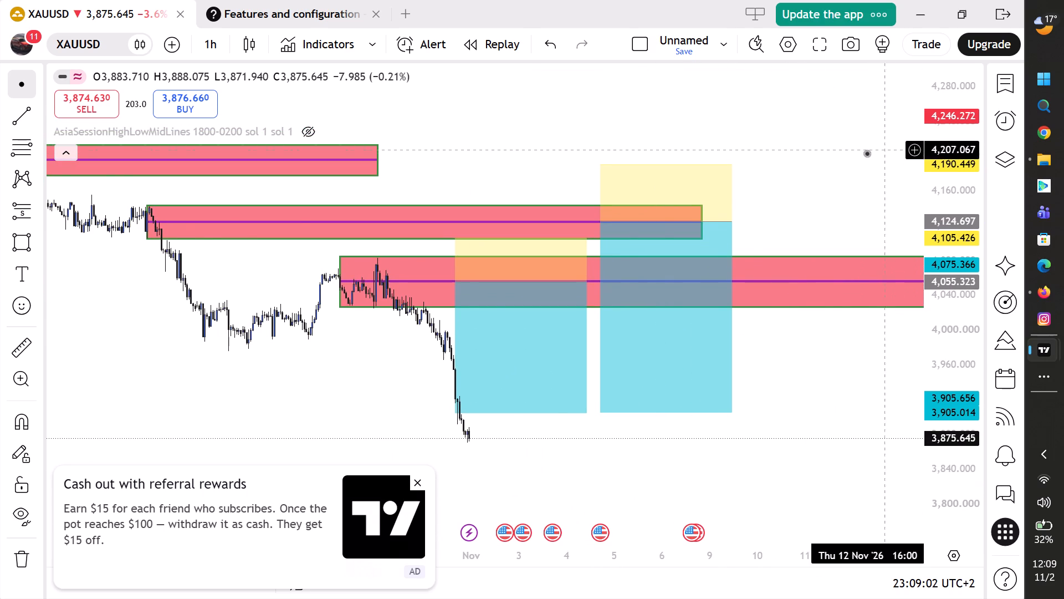
pyautogui.scroll(-2, 828, 146)
pyautogui.scroll(1, 810, 136)
pyautogui.scroll(-5, 810, 138)
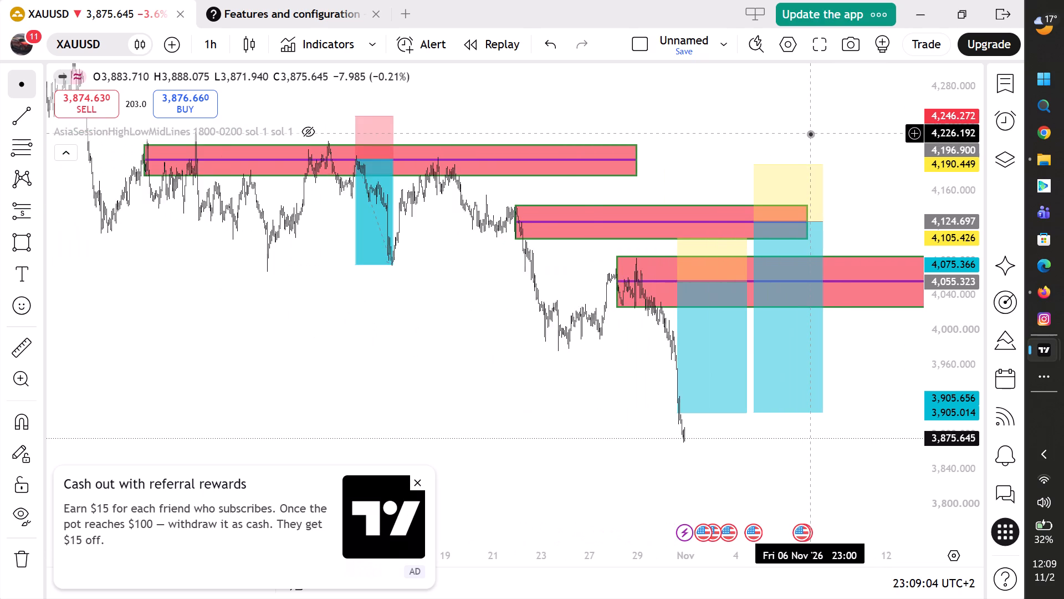
pyautogui.scroll(-12, 810, 135)
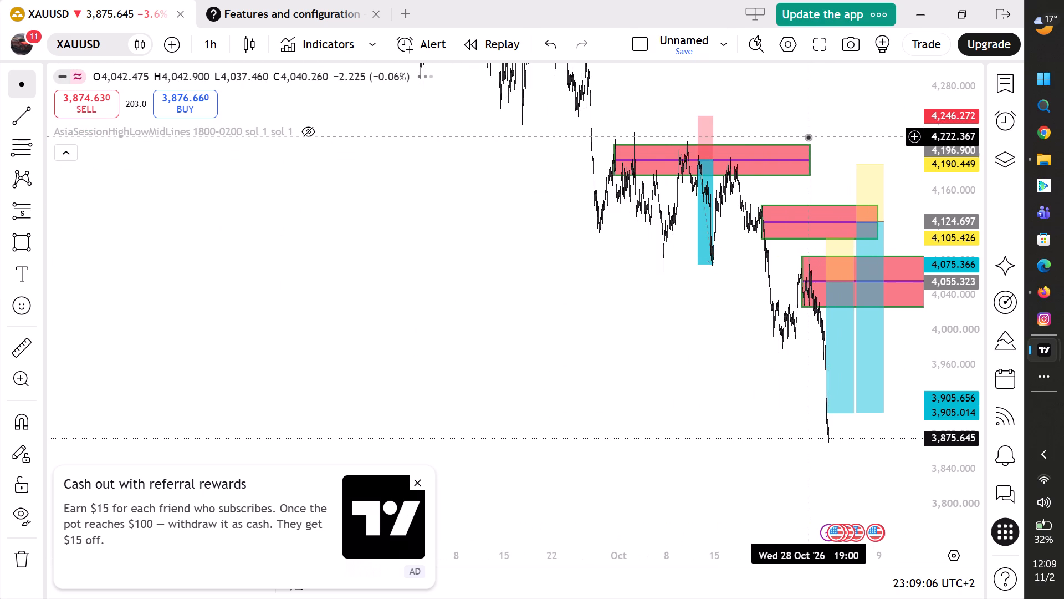
# Delete the uppermost red zone around 4,197 and the mid-October short position with the red stop area drawn on it.
pyautogui.scroll(6, 808, 136)
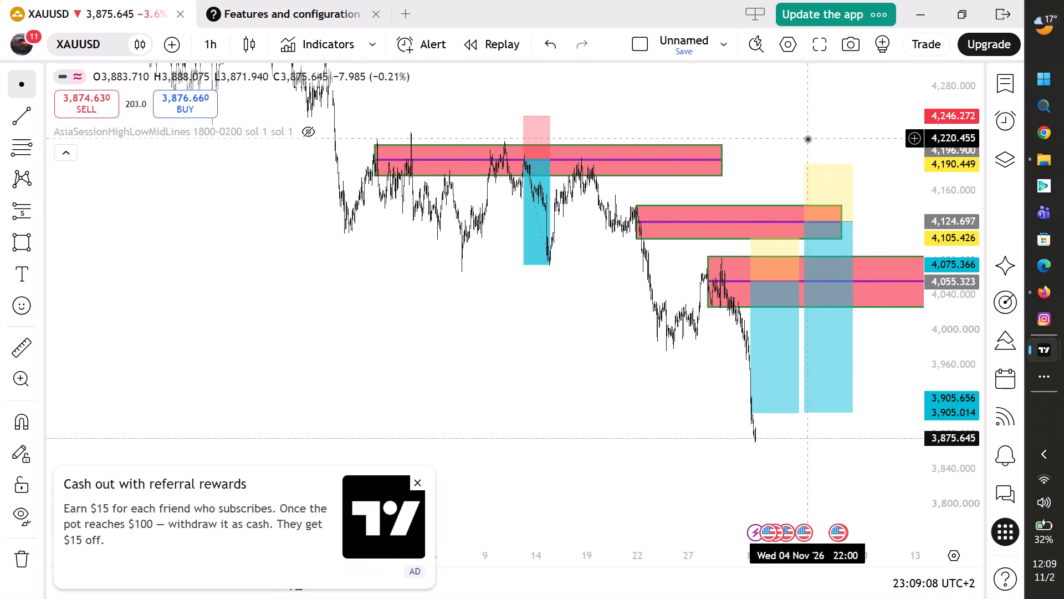
pyautogui.click(546, 174)
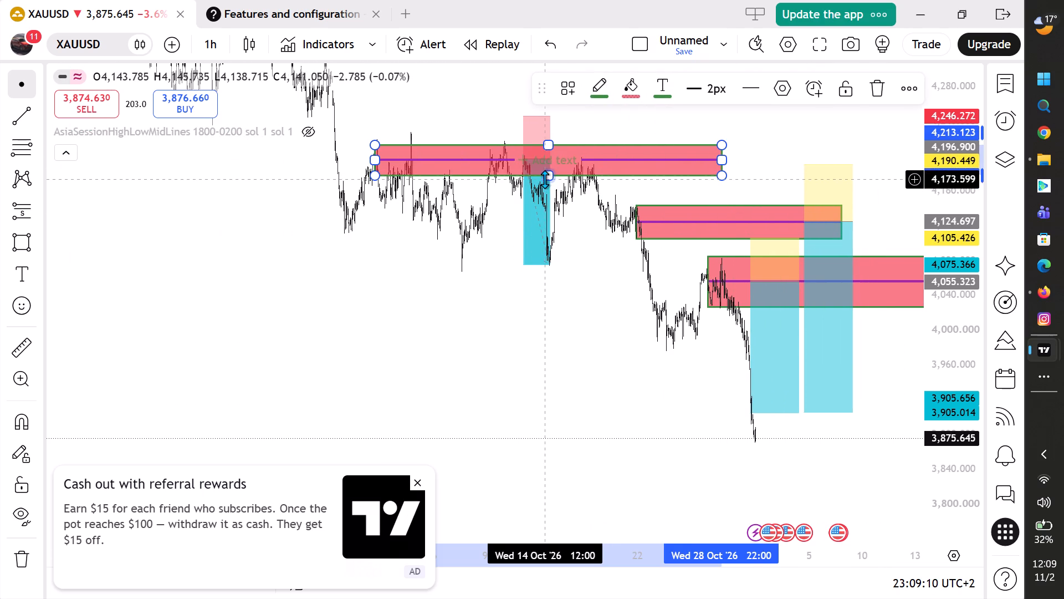
pyautogui.click(874, 100)
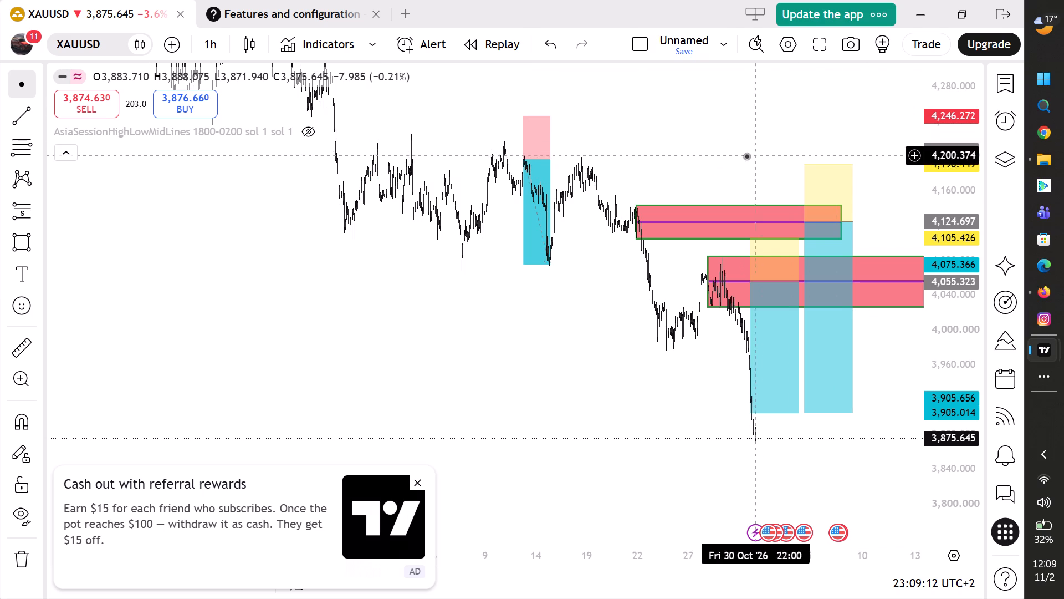
pyautogui.scroll(4, 740, 154)
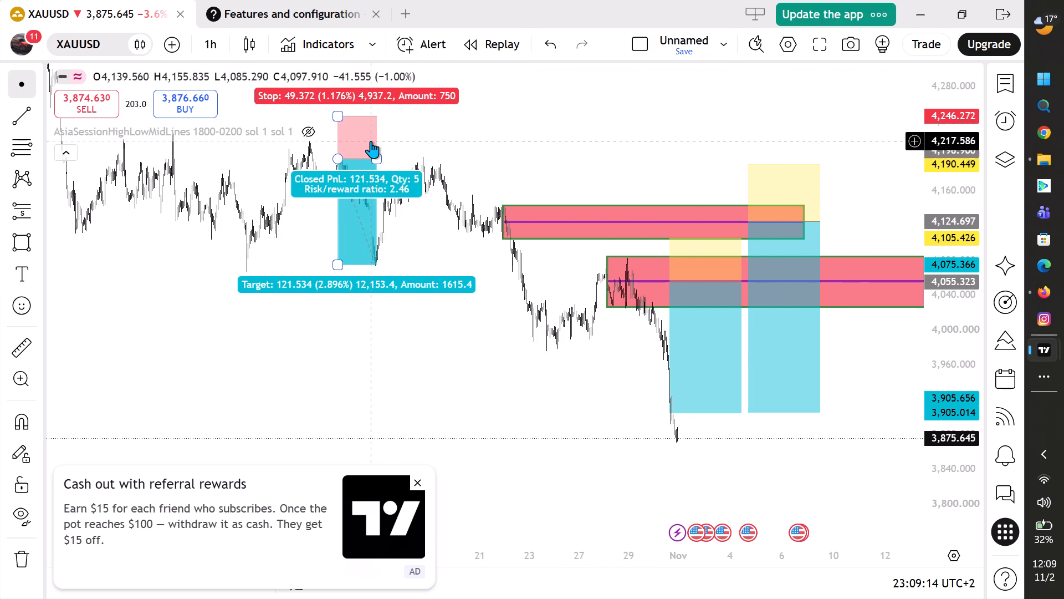
pyautogui.click(371, 141)
pyautogui.click(820, 85)
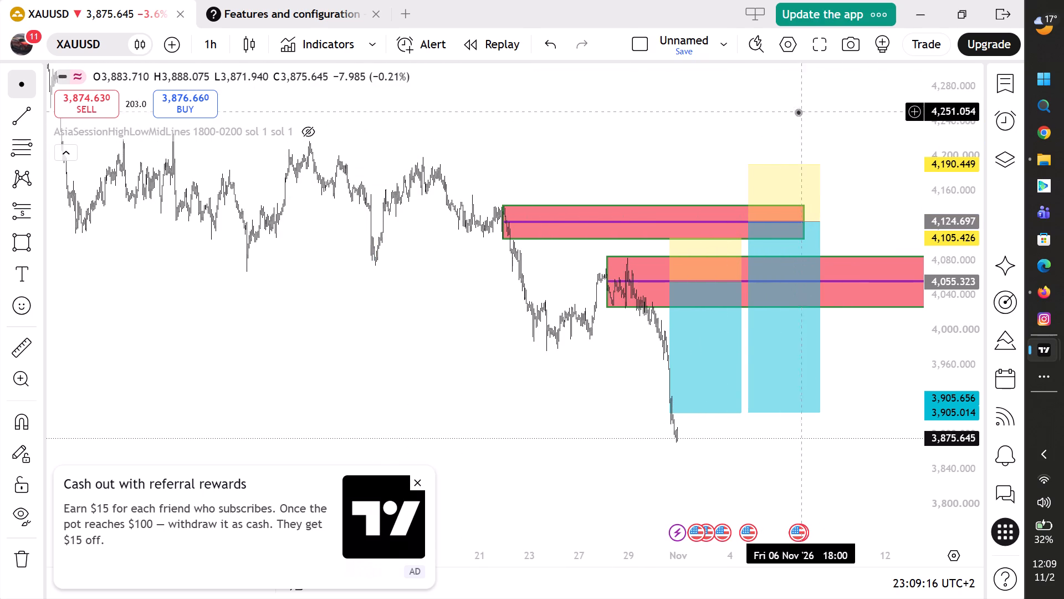
# Frame the two remaining zones with their short positions and show the chart in full-screen mode with the surrounding panels hidden.
pyautogui.scroll(2, 785, 118)
pyautogui.scroll(4, 939, 200)
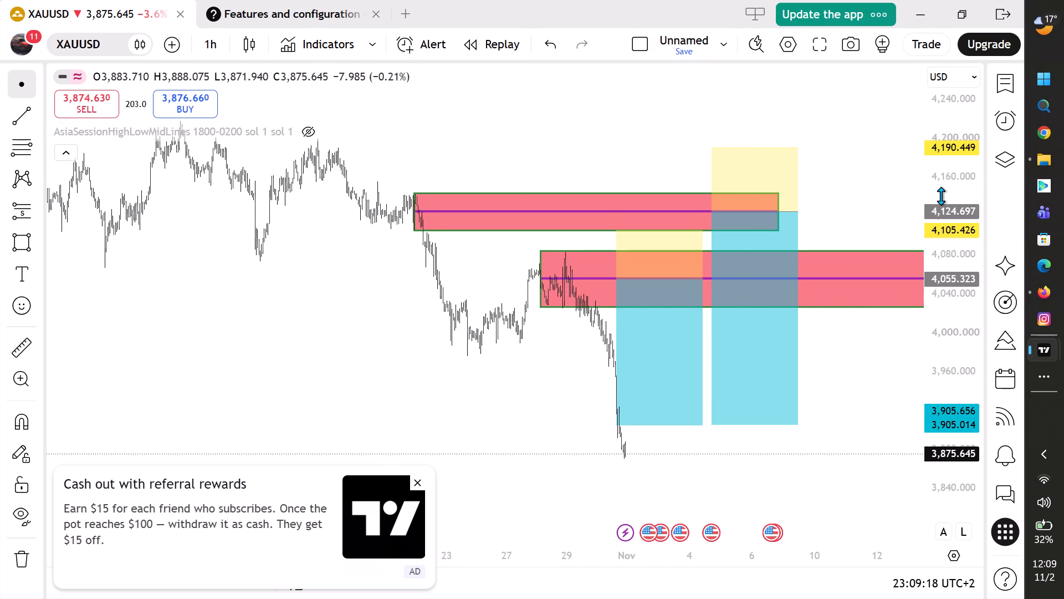
pyautogui.scroll(4, 938, 196)
pyautogui.scroll(5, 790, 178)
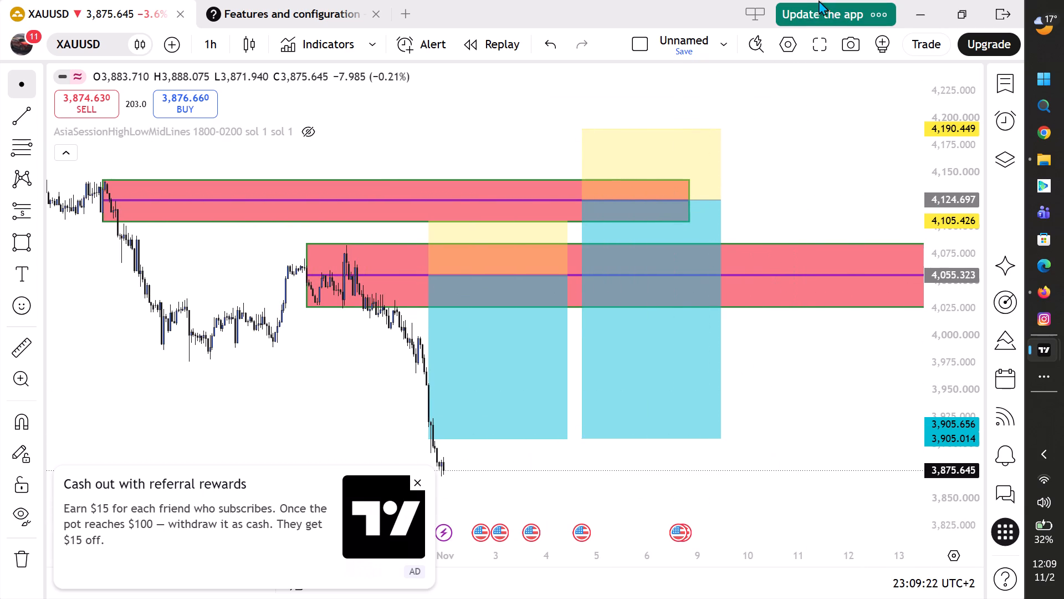
pyautogui.click(813, 39)
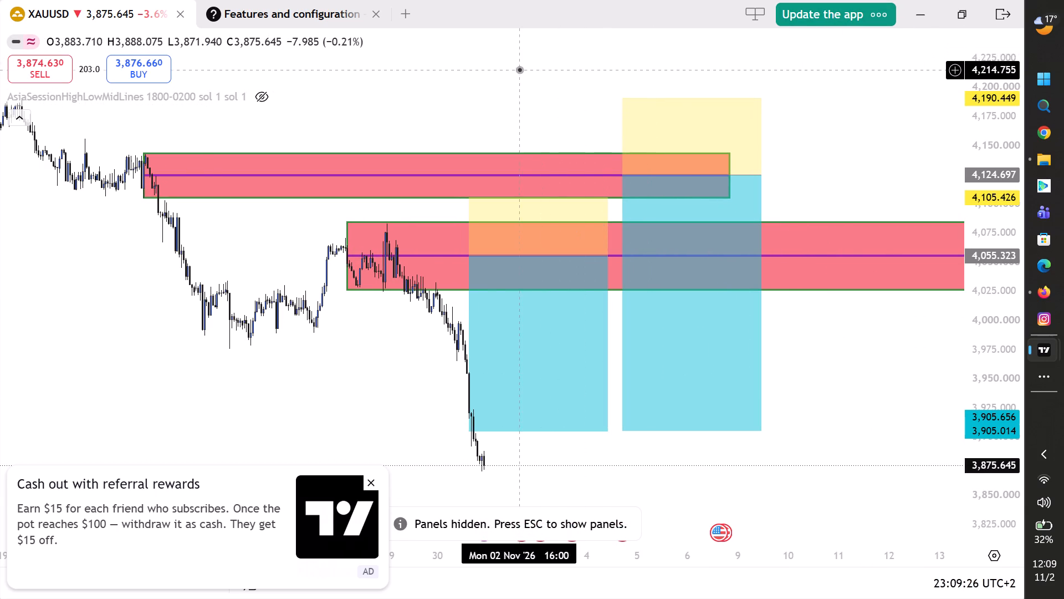
pyautogui.moveTo(519, 70); pyautogui.dragTo(611, 76)
pyautogui.moveTo(383, 43); pyautogui.dragTo(519, 65)
# Detach the Features and configuration help tab into its own window and close that window.
pyautogui.moveTo(311, 21); pyautogui.dragTo(400, 55)
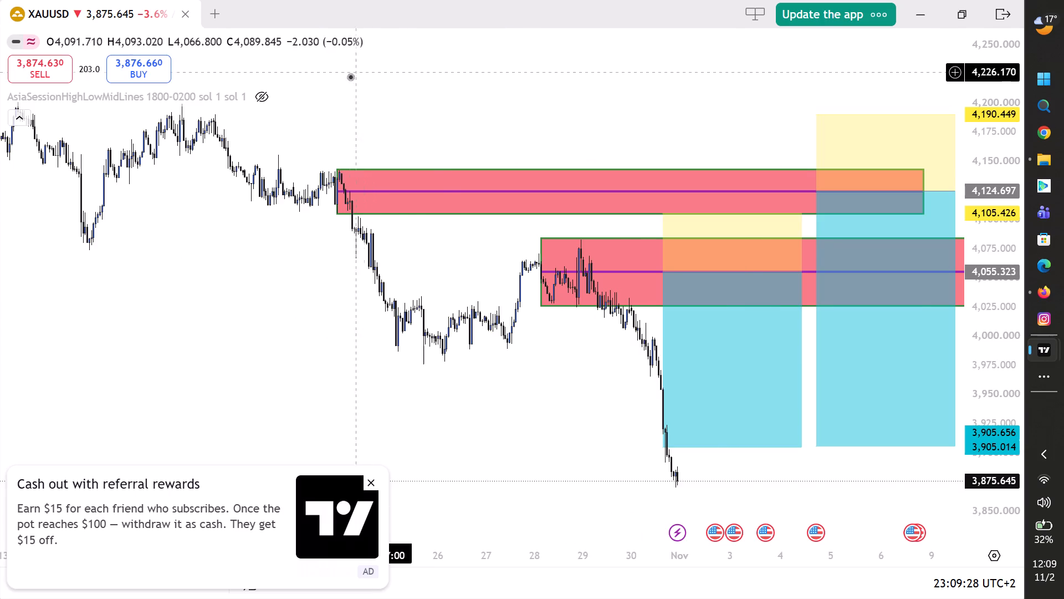
pyautogui.moveTo(345, 87); pyautogui.dragTo(580, 110)
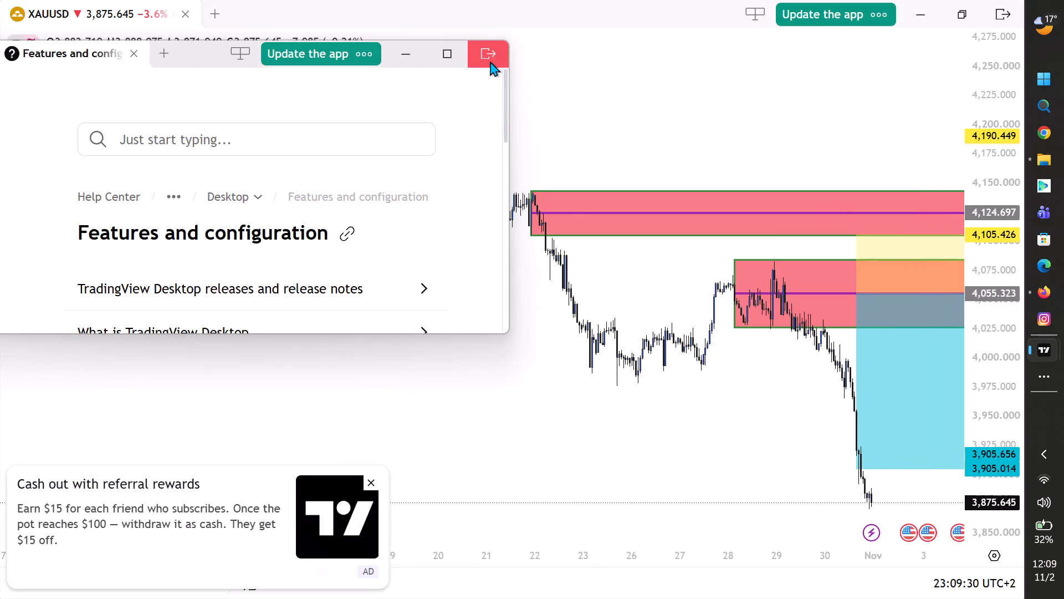
pyautogui.click(491, 55)
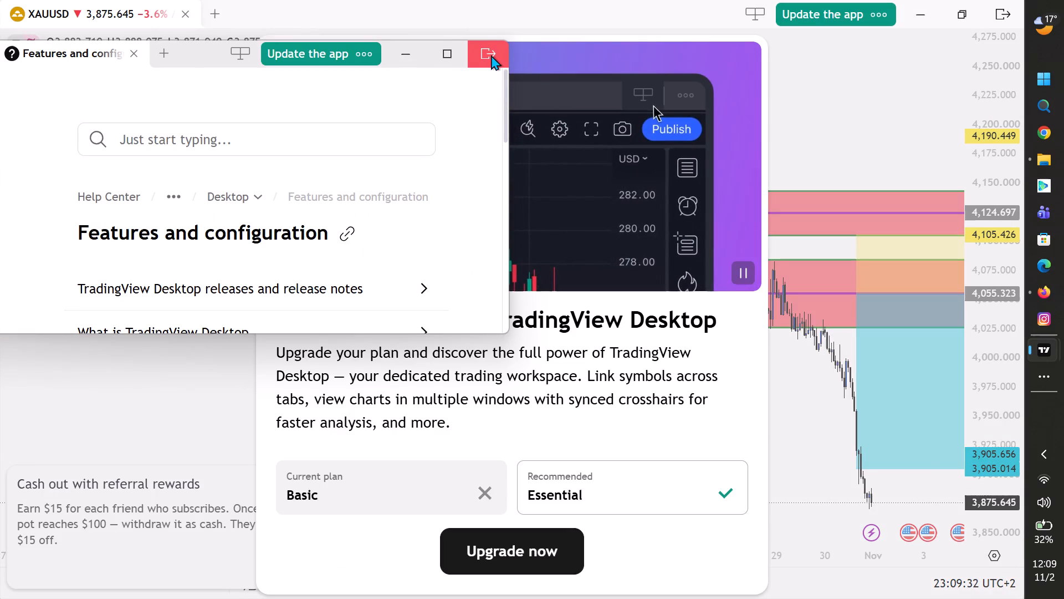
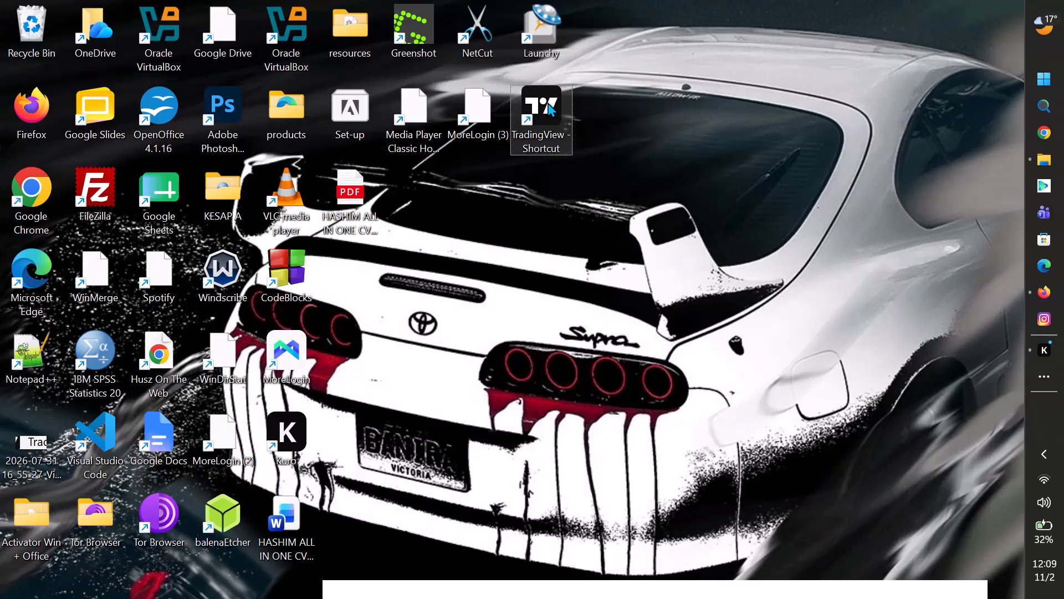
# Launch TradingView again from its desktop shortcut.
pyautogui.doubleClick(548, 102)
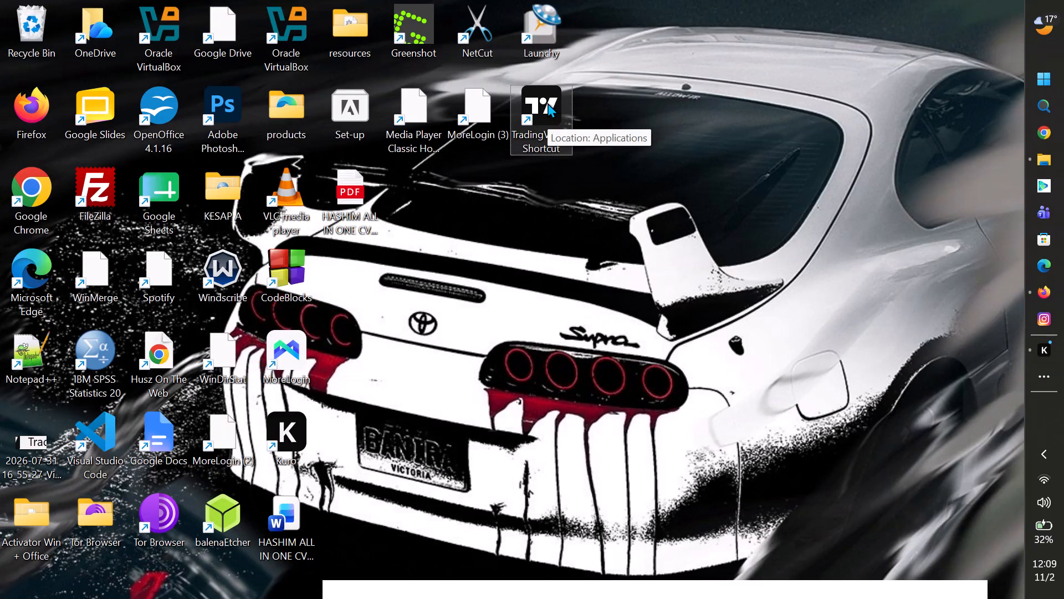
pyautogui.doubleClick(546, 102)
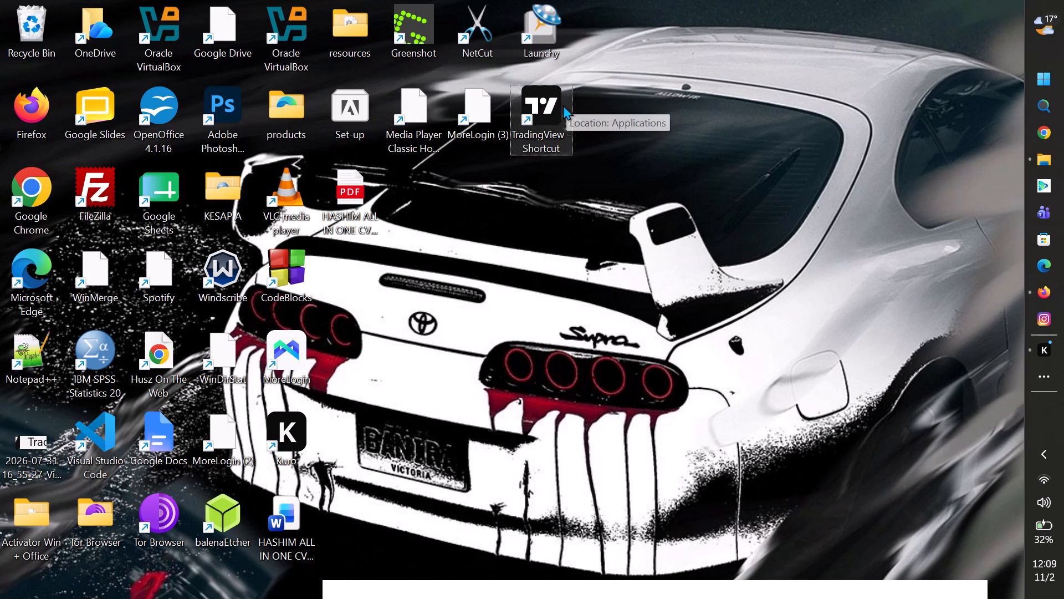
pyautogui.doubleClick(555, 97)
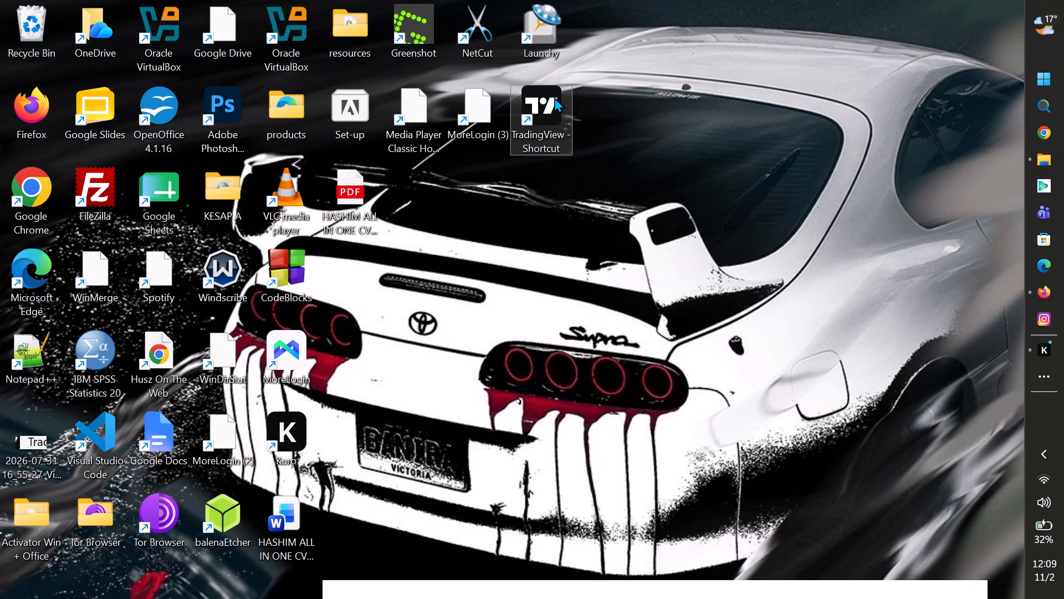
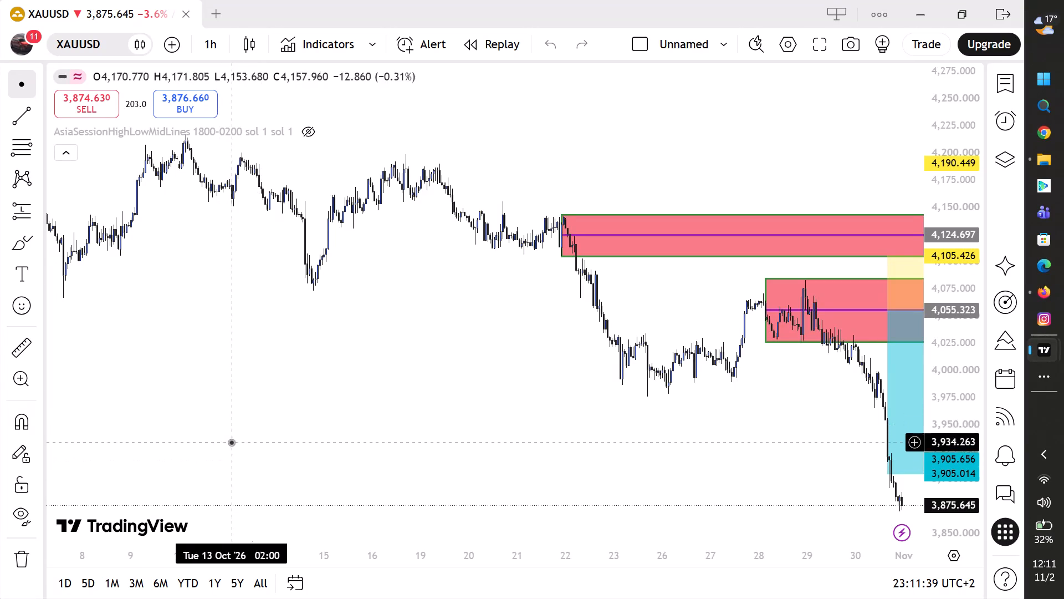
# Examine the 1-hour price history back to mid-September with a wider price range.
pyautogui.moveTo(211, 429); pyautogui.dragTo(375, 387)
pyautogui.moveTo(264, 419); pyautogui.dragTo(450, 434)
pyautogui.moveTo(277, 432); pyautogui.dragTo(337, 434)
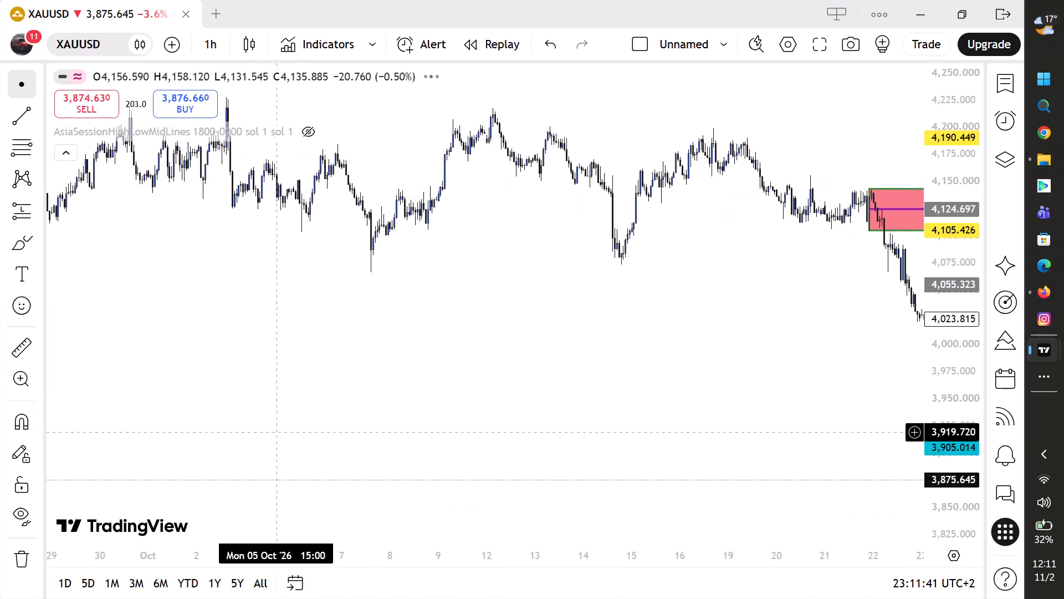
pyautogui.moveTo(337, 434); pyautogui.dragTo(432, 438)
pyautogui.moveTo(336, 424); pyautogui.dragTo(482, 422)
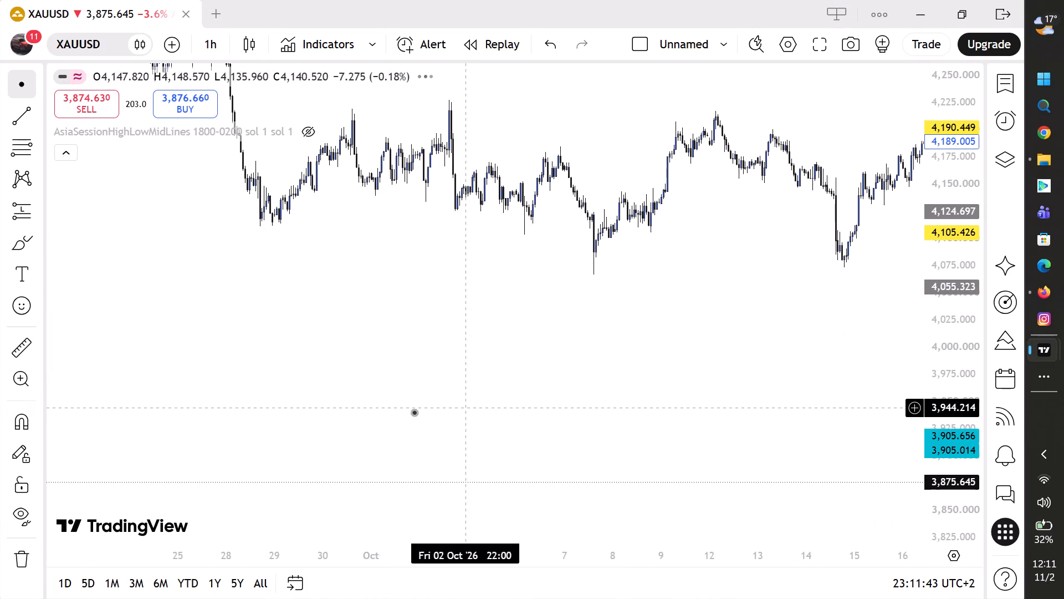
pyautogui.moveTo(340, 390); pyautogui.dragTo(555, 448)
pyautogui.scroll(-3, 943, 166)
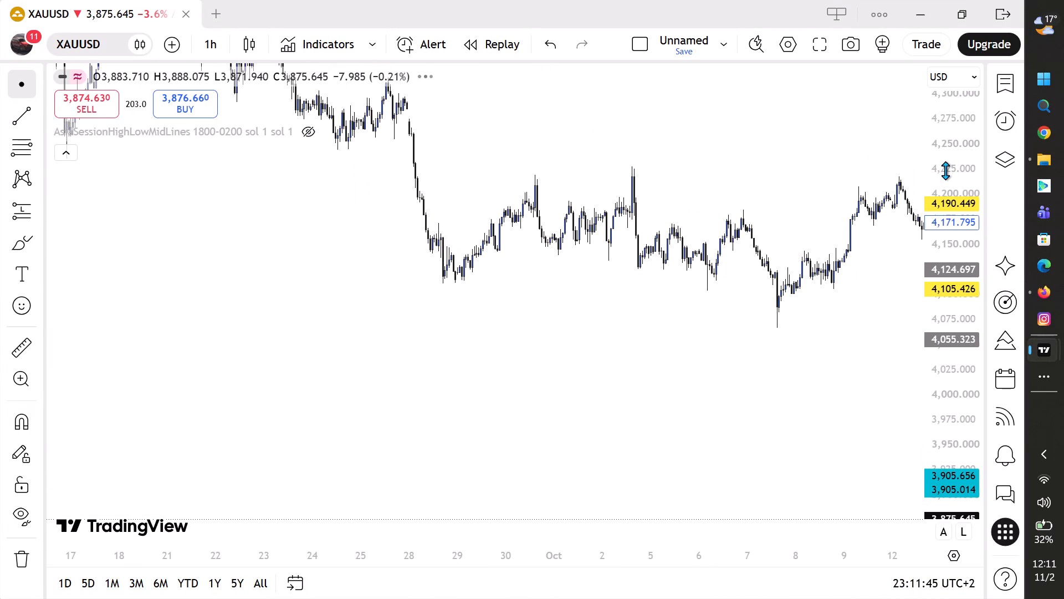
pyautogui.scroll(-17, 945, 171)
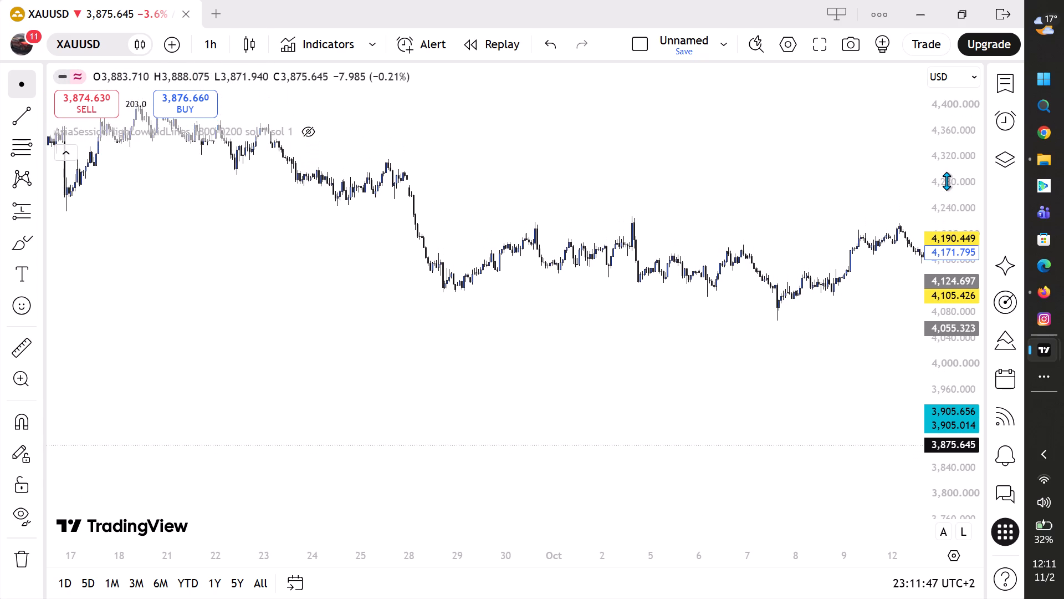
pyautogui.scroll(-3, 947, 181)
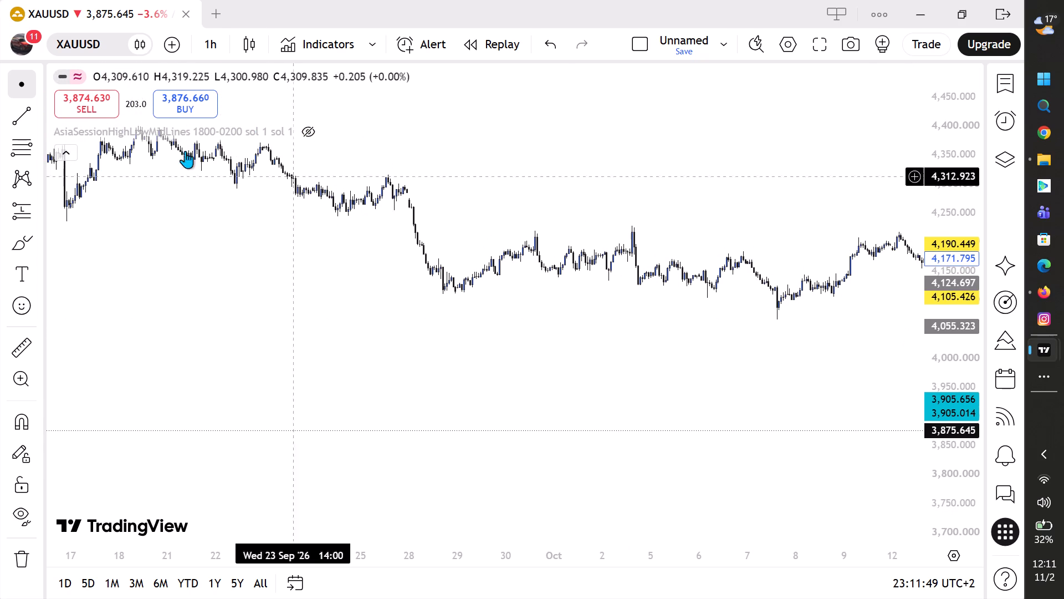
# Switch the XAUUSD chart to the 4-hour timeframe.
pyautogui.click(202, 53)
pyautogui.scroll(-2, 280, 296)
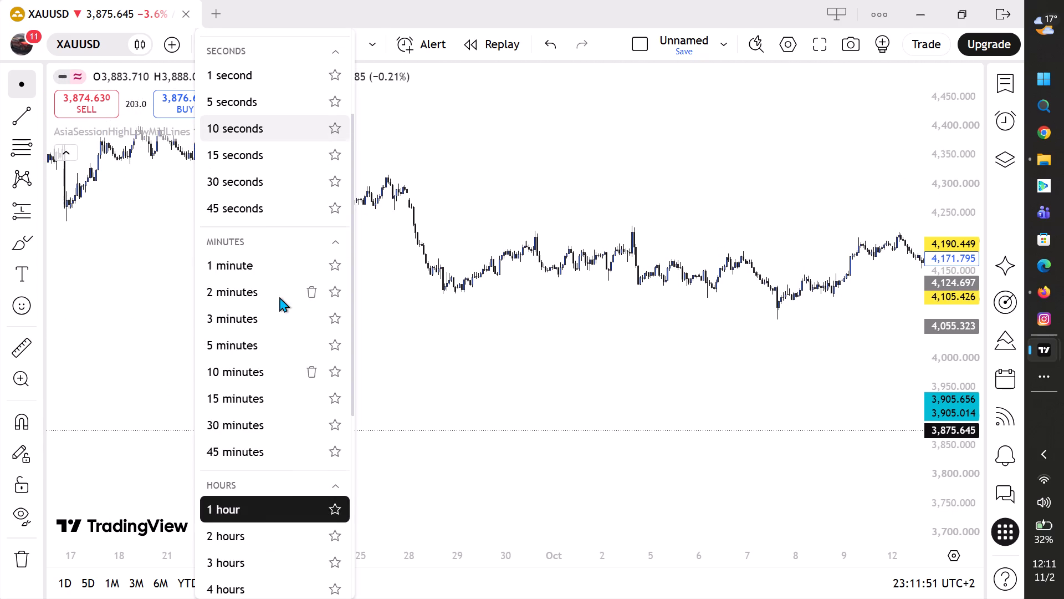
pyautogui.click(258, 593)
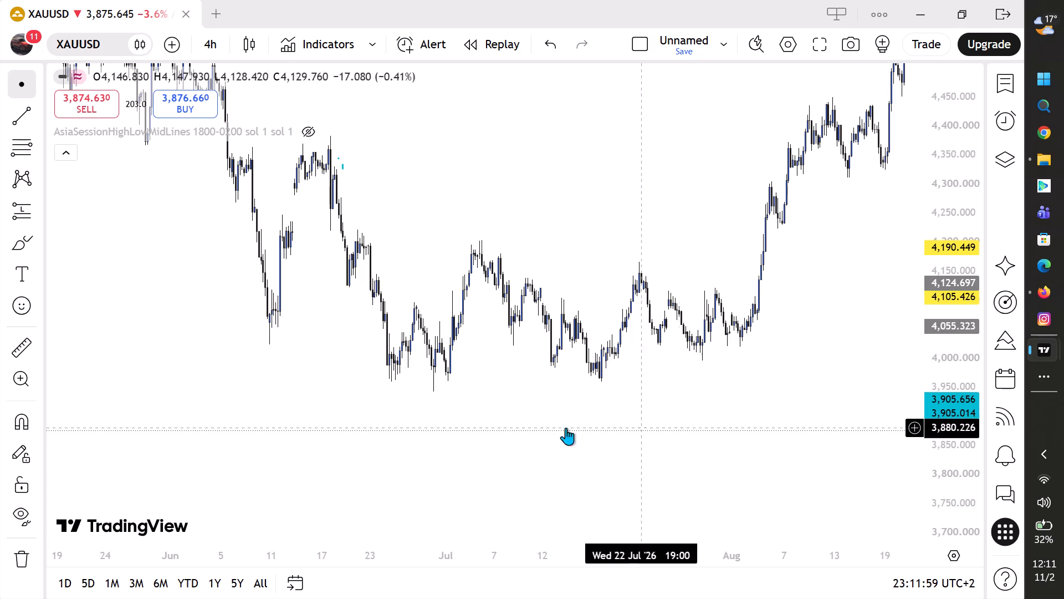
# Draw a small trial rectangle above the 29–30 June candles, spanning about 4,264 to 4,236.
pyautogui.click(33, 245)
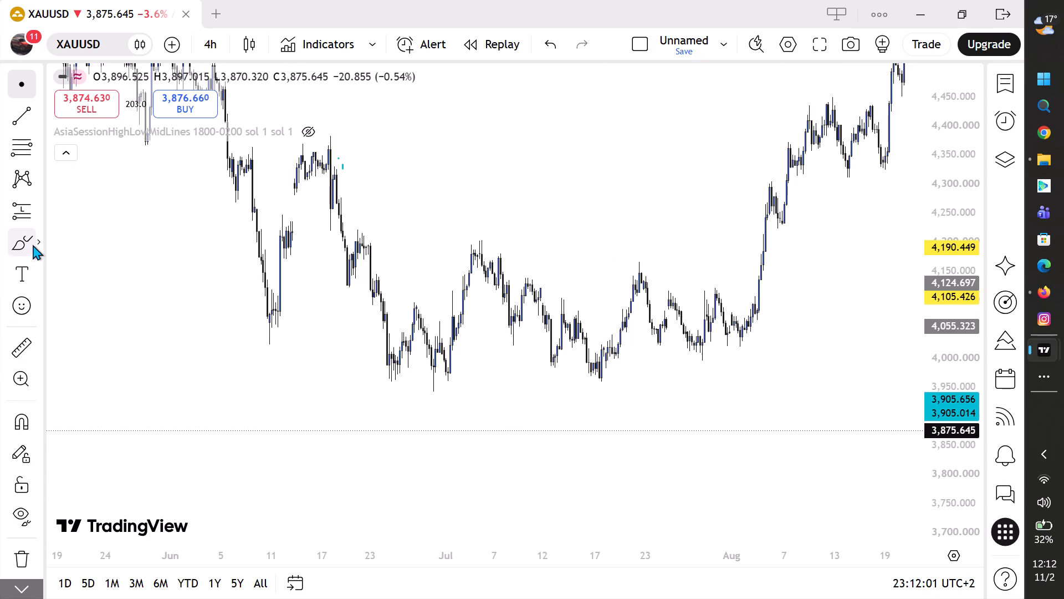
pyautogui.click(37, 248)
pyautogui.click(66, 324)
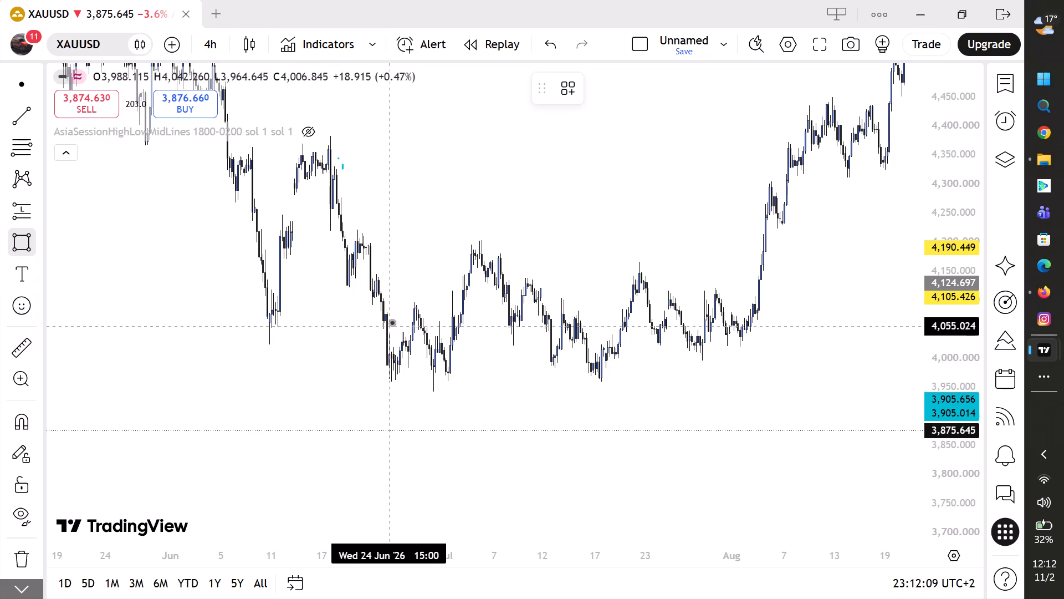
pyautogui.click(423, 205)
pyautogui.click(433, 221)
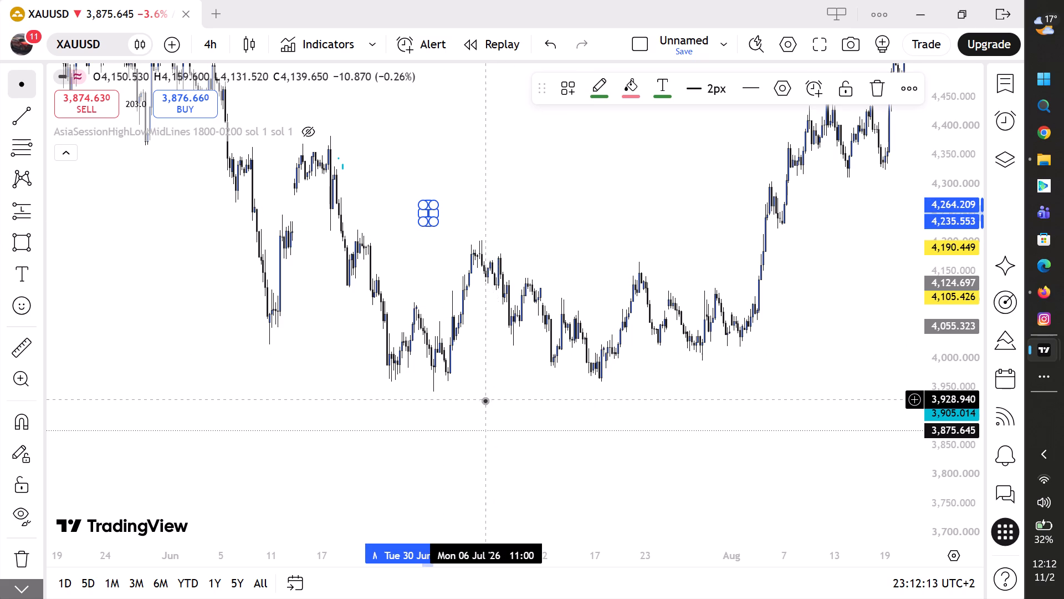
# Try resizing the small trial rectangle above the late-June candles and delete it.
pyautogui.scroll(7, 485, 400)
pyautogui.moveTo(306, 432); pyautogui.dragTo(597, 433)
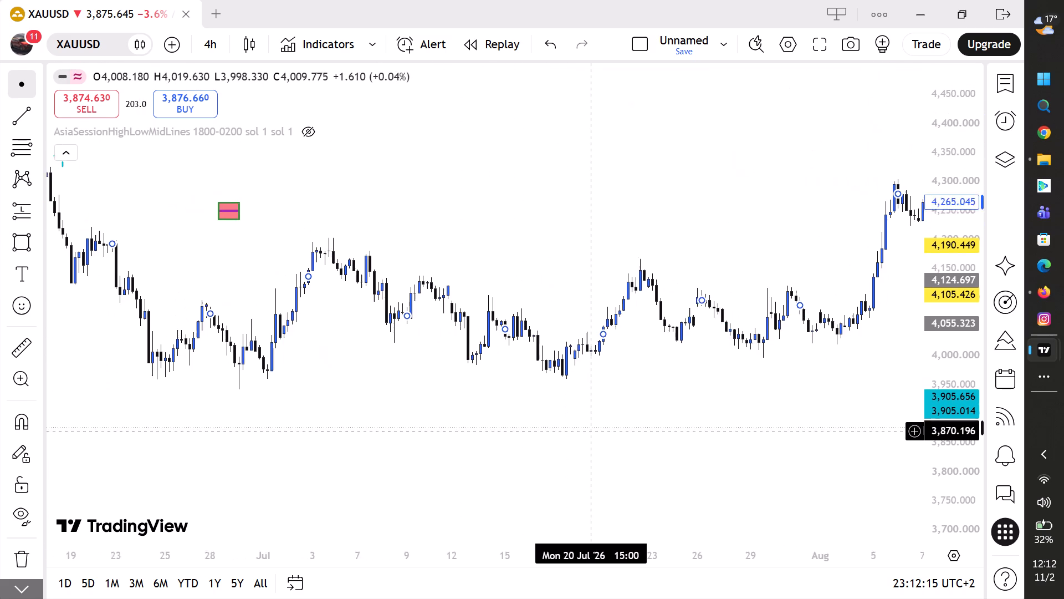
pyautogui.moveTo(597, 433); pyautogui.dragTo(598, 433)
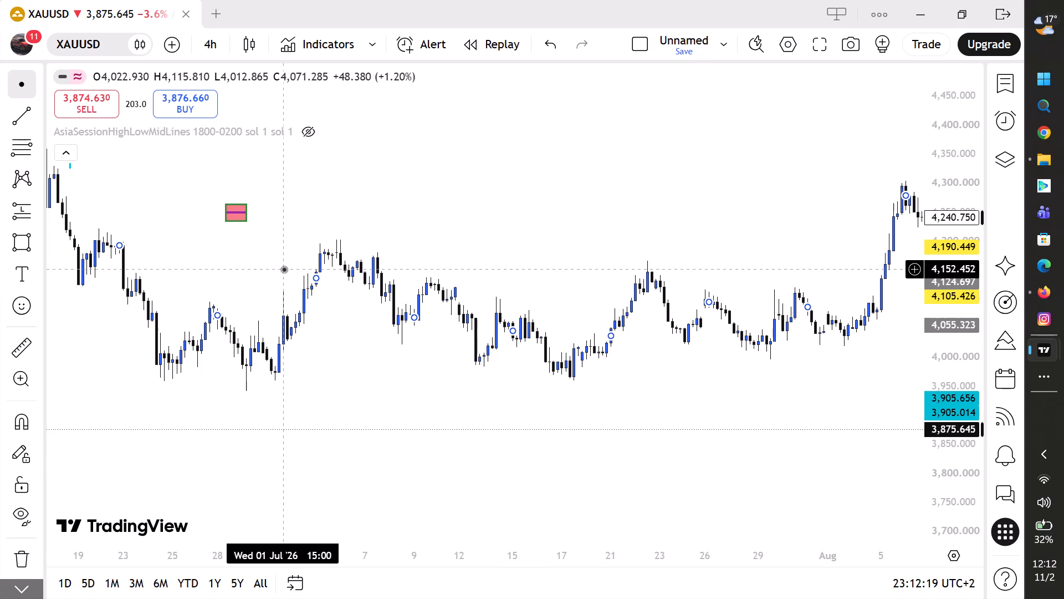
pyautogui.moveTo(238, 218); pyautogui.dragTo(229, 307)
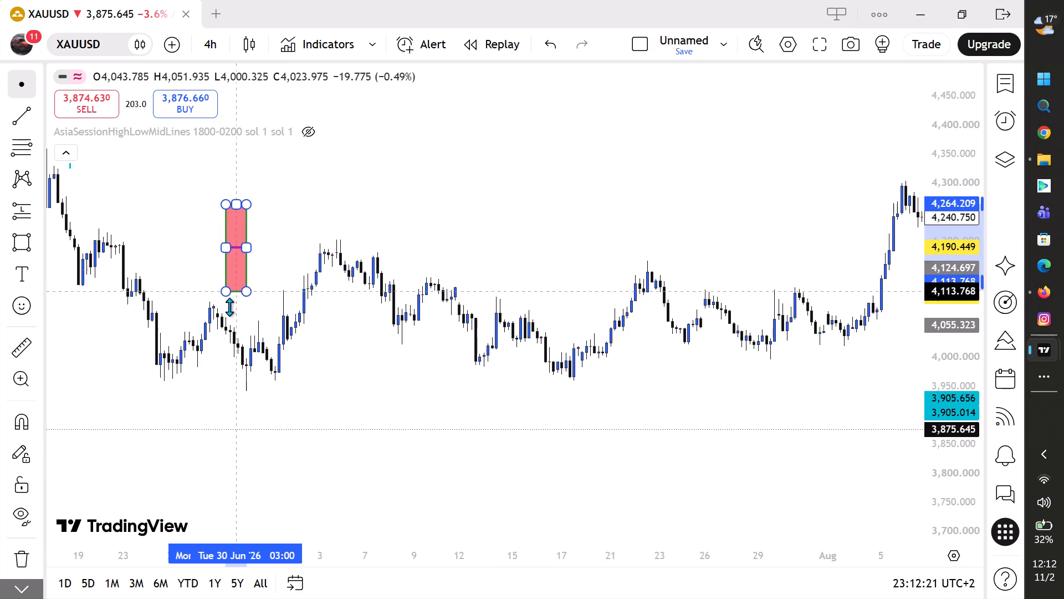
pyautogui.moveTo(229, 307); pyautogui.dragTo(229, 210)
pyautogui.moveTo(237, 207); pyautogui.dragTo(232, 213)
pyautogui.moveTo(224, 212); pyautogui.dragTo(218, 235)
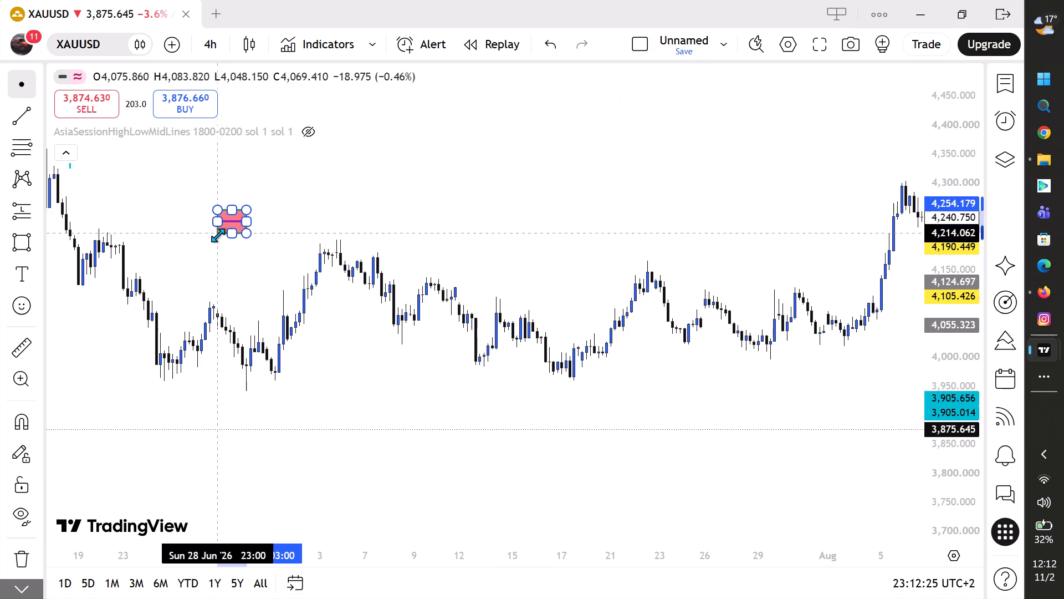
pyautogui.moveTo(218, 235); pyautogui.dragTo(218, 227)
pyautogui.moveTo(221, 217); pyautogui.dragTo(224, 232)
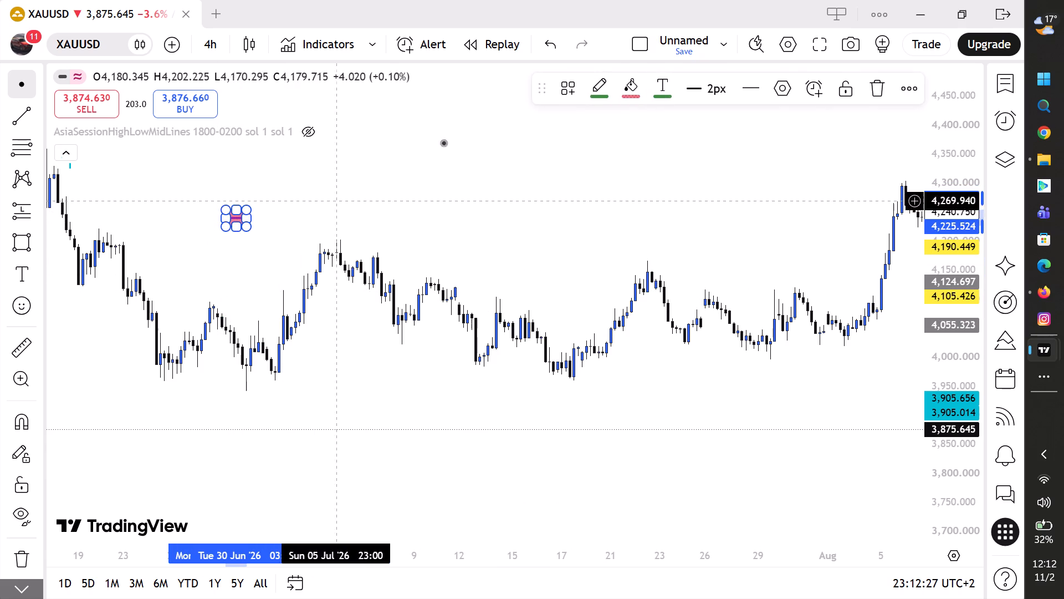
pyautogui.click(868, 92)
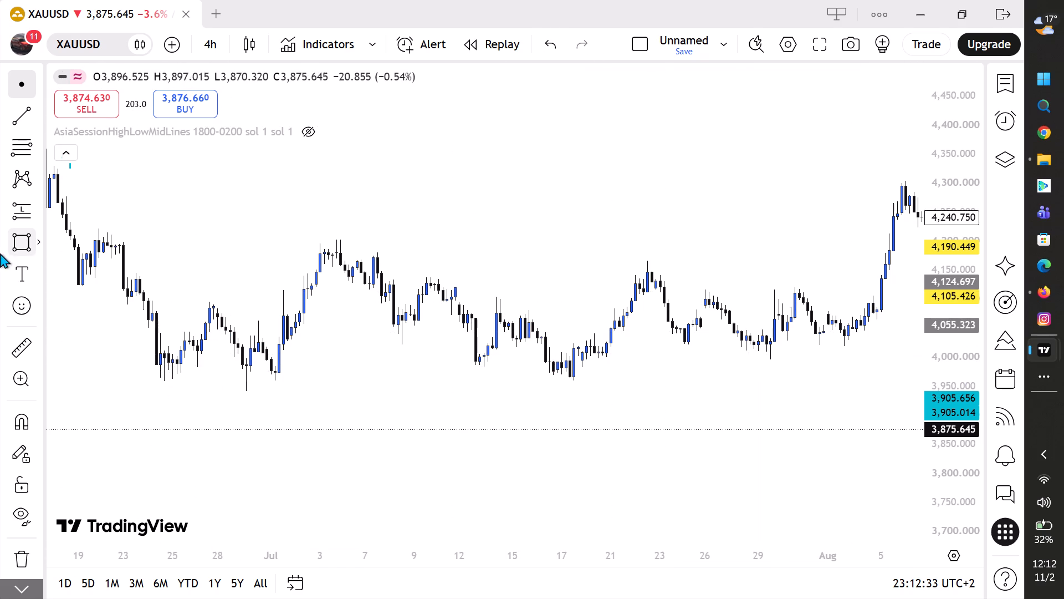
# Draw a rectangle zone over the lows from about 25 June to 21 July, between about 3,999 and 3,947.
pyautogui.click(8, 241)
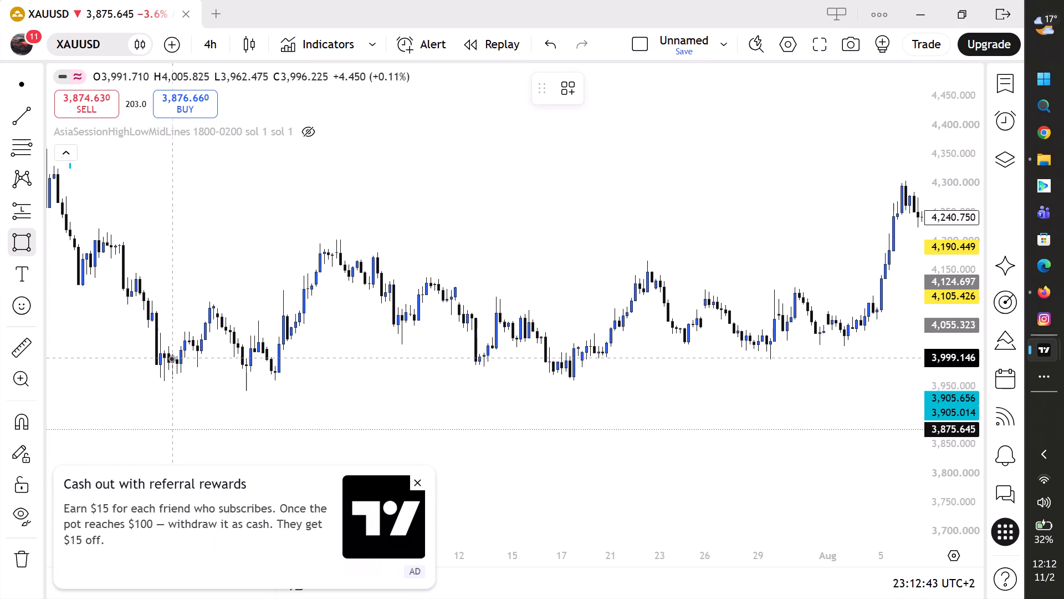
pyautogui.click(171, 358)
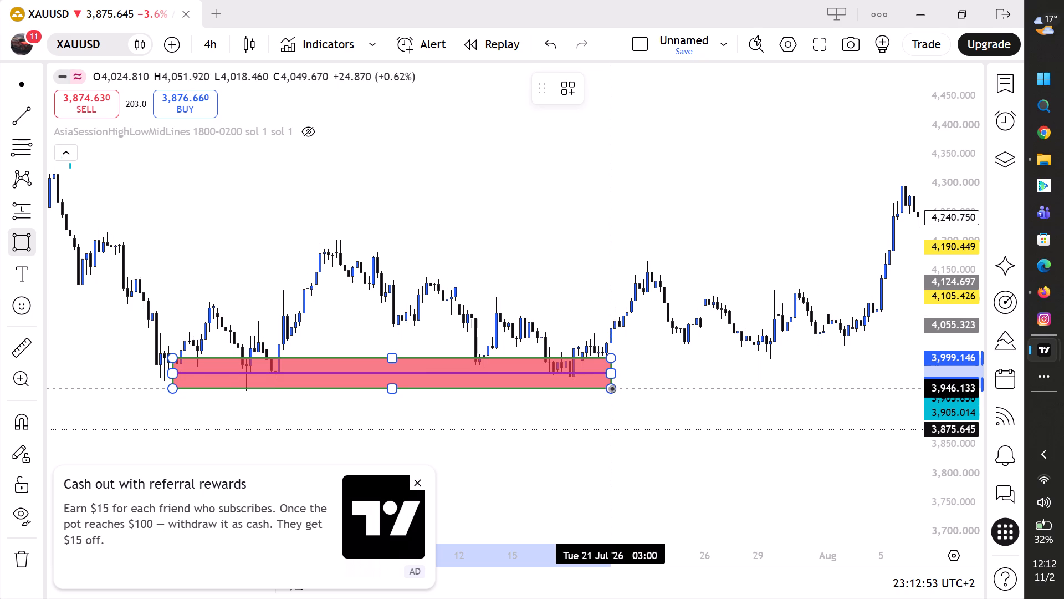
pyautogui.click(612, 388)
pyautogui.click(622, 441)
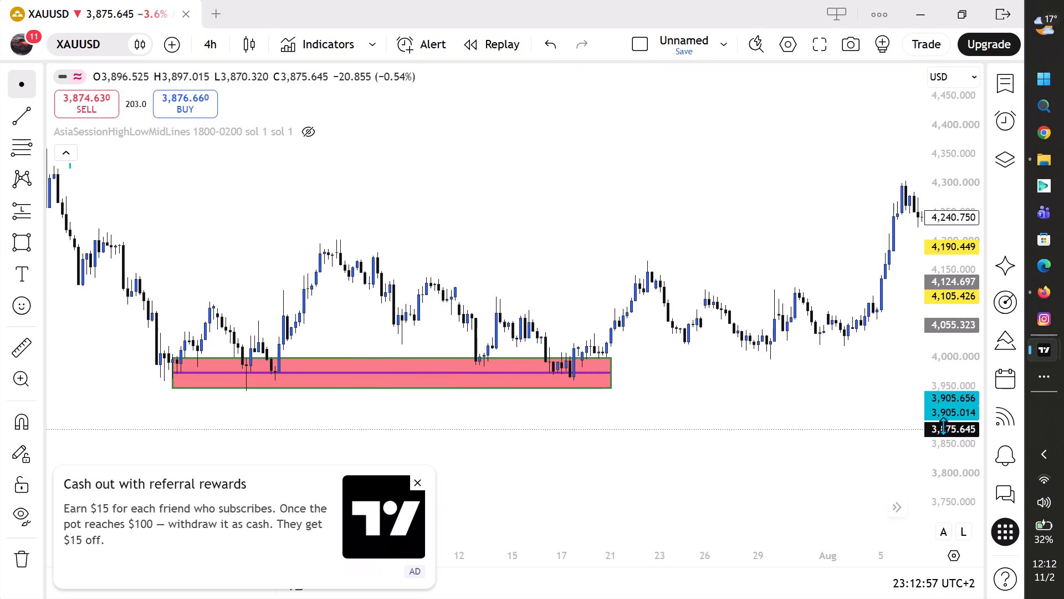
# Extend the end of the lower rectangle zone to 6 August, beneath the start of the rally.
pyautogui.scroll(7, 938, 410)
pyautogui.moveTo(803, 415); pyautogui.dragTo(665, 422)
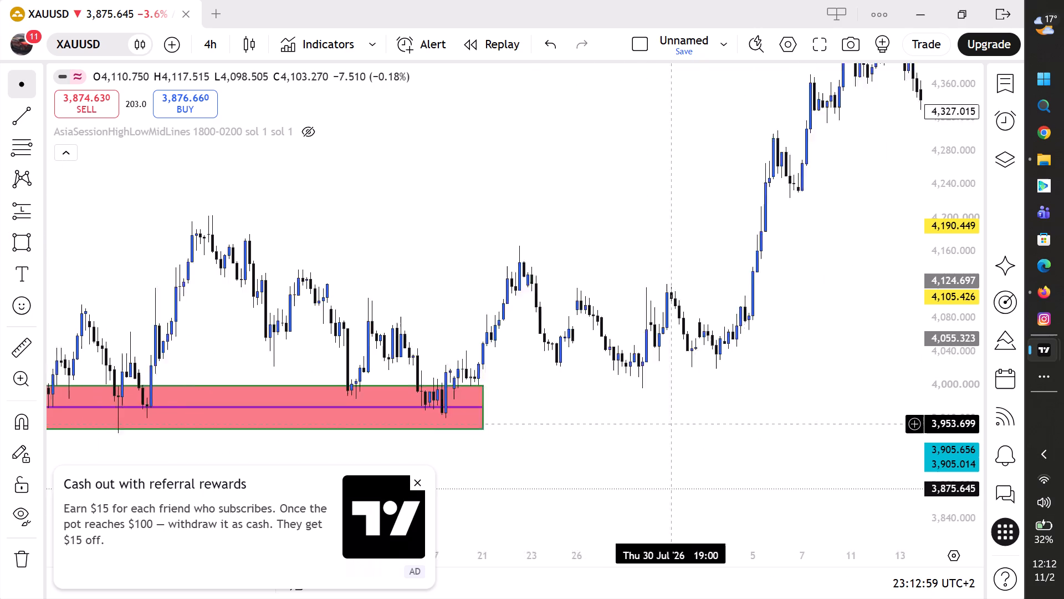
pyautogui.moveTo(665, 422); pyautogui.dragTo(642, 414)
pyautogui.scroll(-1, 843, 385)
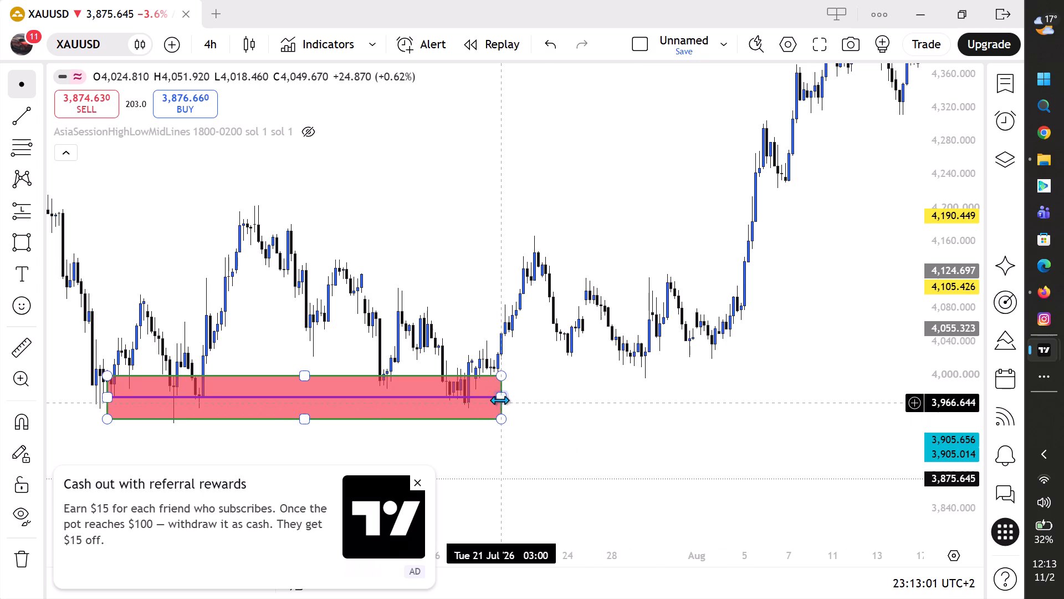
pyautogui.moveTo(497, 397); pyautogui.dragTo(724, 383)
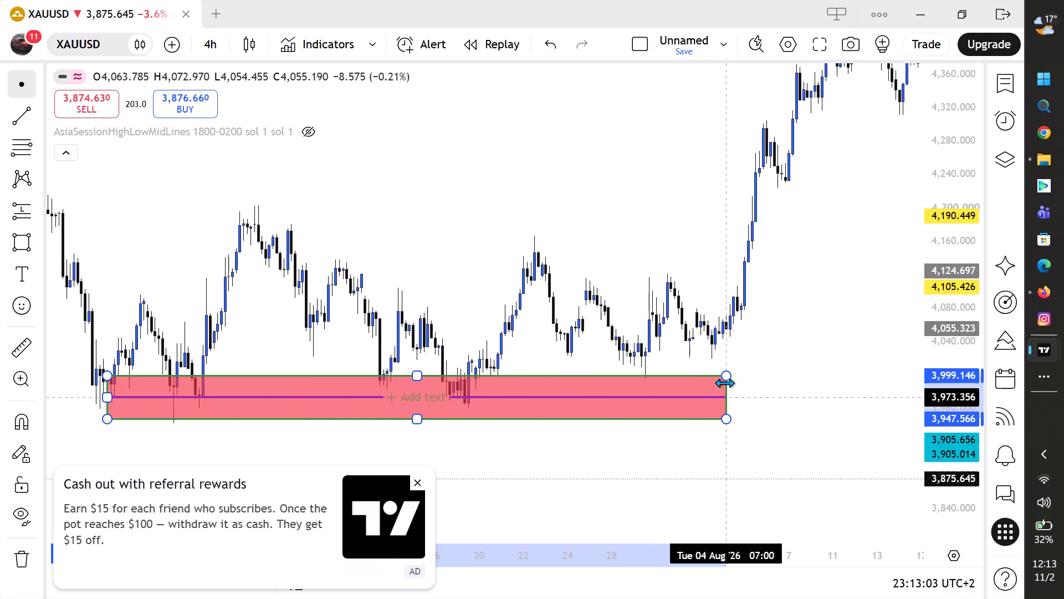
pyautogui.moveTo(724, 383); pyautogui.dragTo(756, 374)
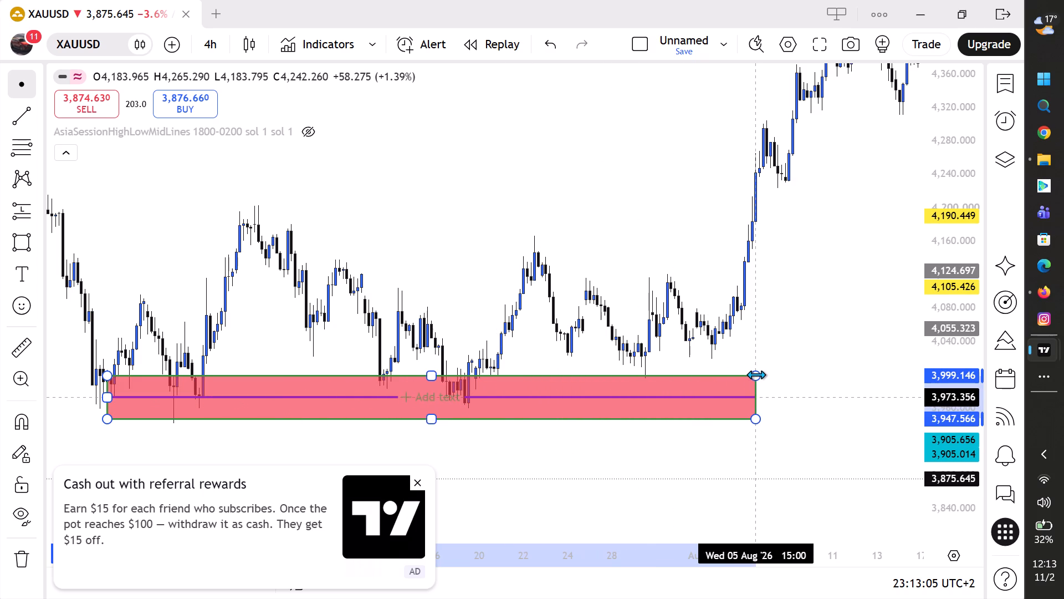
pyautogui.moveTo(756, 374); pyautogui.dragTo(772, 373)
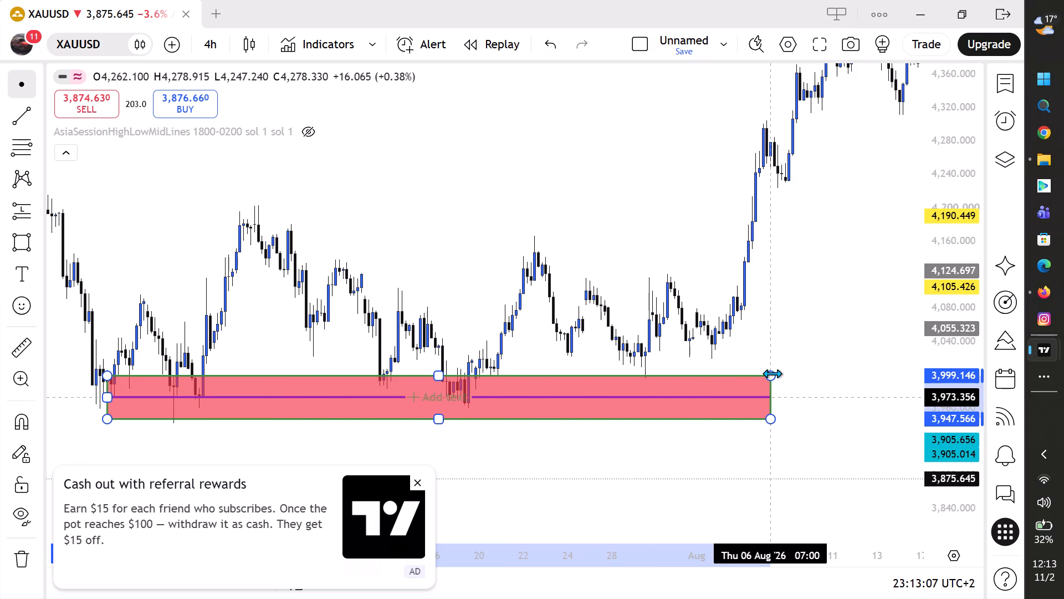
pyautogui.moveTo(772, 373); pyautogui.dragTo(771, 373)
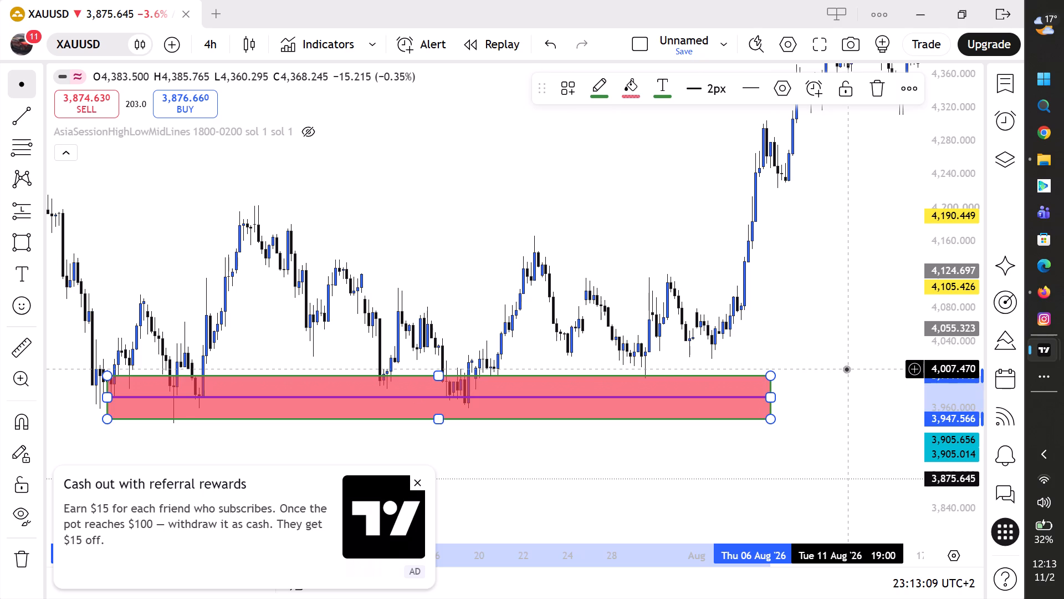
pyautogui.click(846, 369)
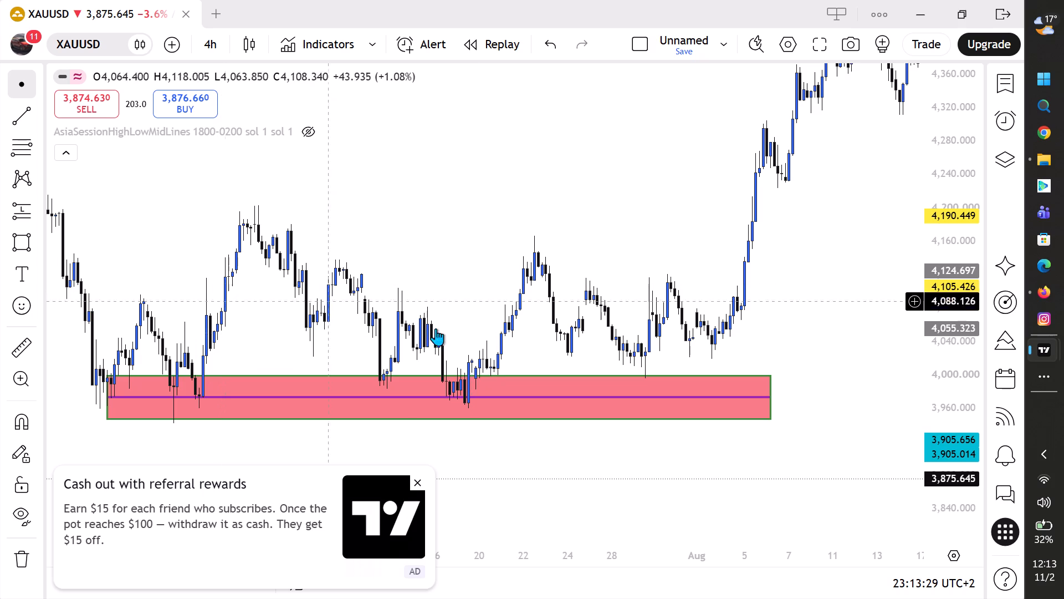
# Extend the end of the lower rectangle zone forward past the latest candle to about 10 November.
pyautogui.moveTo(597, 223); pyautogui.dragTo(336, 204)
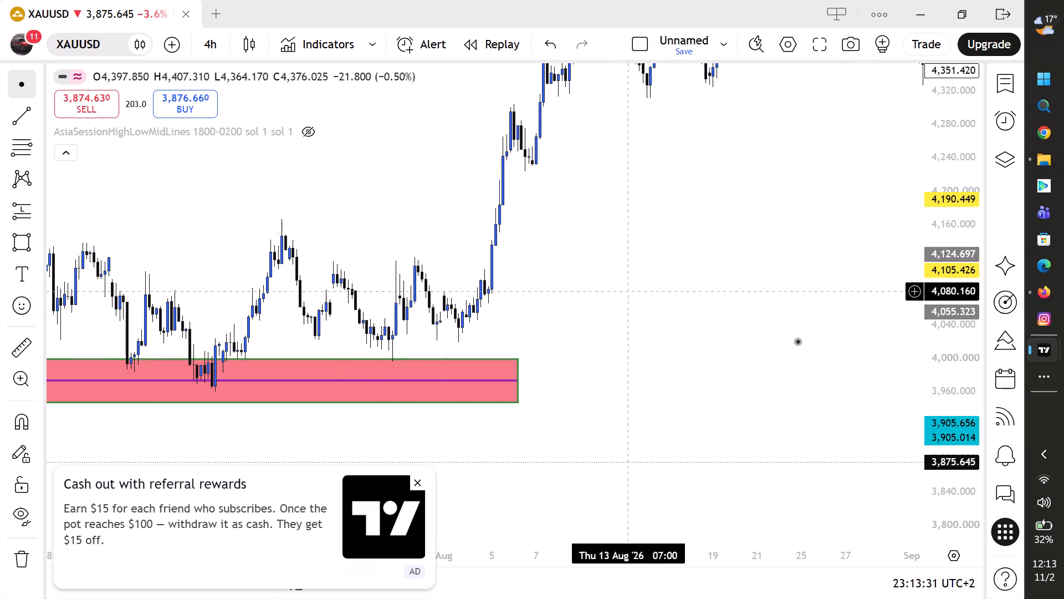
pyautogui.scroll(-3, 938, 331)
pyautogui.scroll(-7, 799, 351)
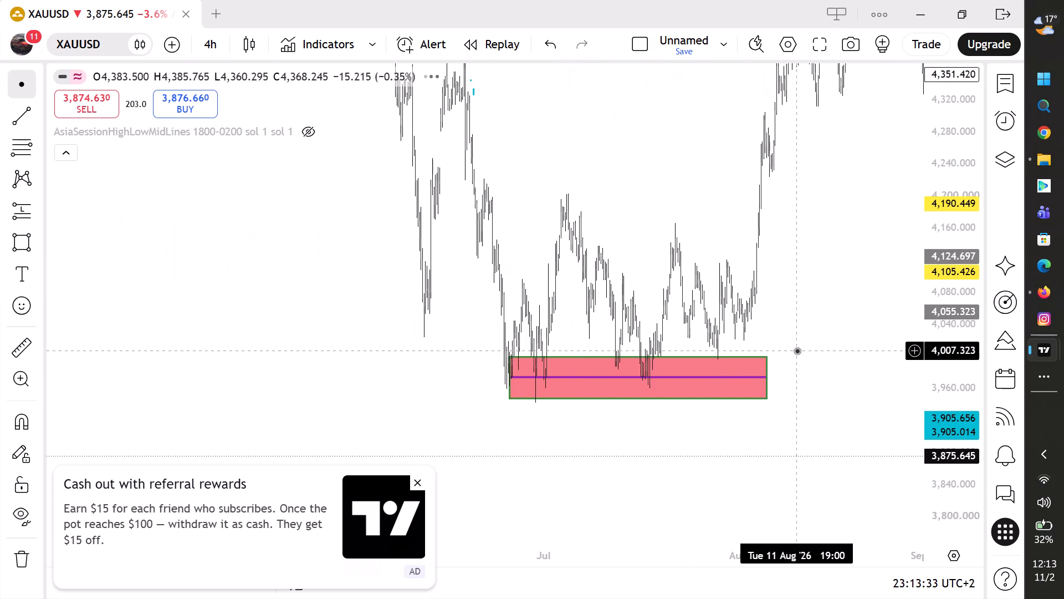
pyautogui.scroll(5, 784, 417)
pyautogui.moveTo(760, 452); pyautogui.dragTo(718, 450)
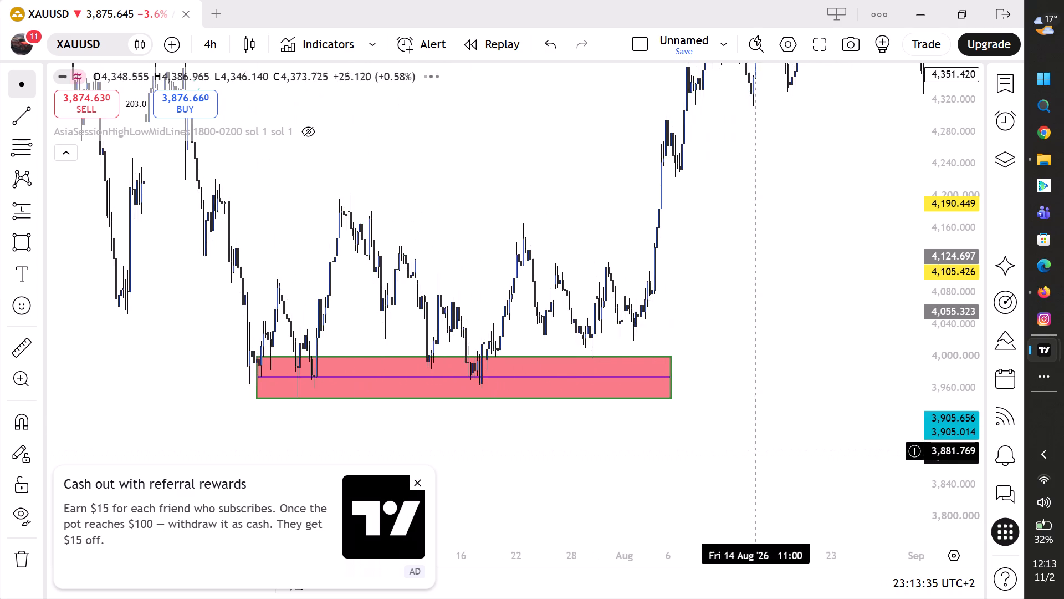
pyautogui.moveTo(718, 450); pyautogui.dragTo(494, 465)
pyautogui.moveTo(581, 440); pyautogui.dragTo(463, 460)
pyautogui.moveTo(629, 428); pyautogui.dragTo(488, 427)
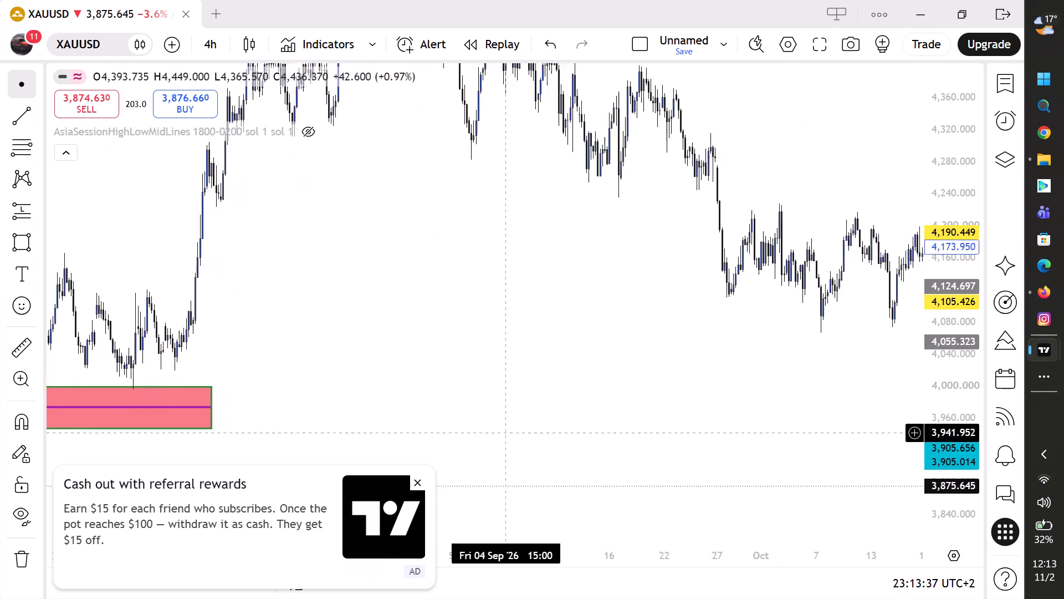
pyautogui.moveTo(488, 427); pyautogui.dragTo(449, 420)
pyautogui.moveTo(574, 410); pyautogui.dragTo(499, 415)
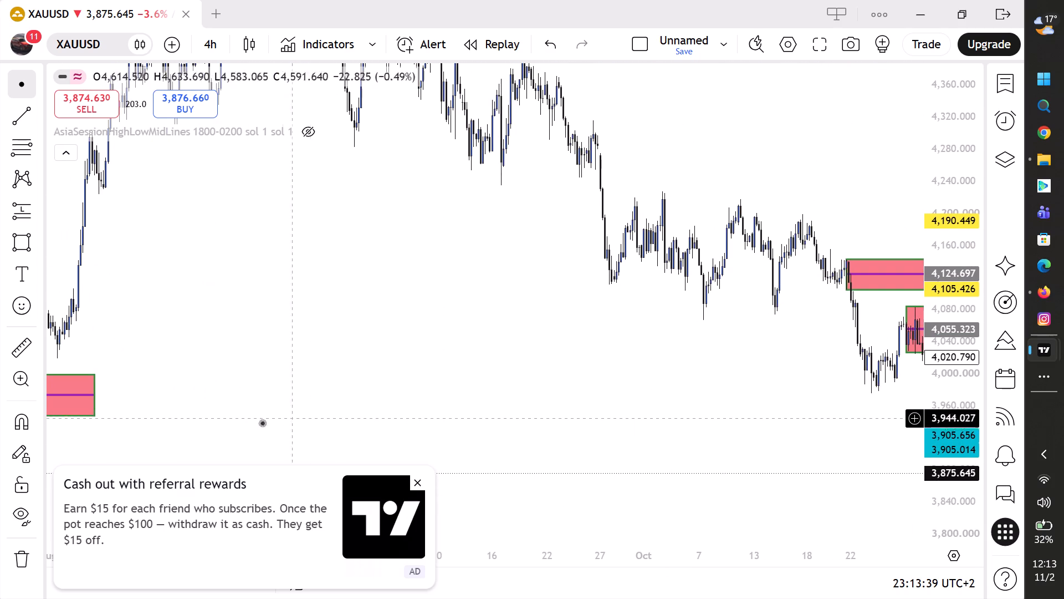
pyautogui.moveTo(91, 394); pyautogui.dragTo(922, 401)
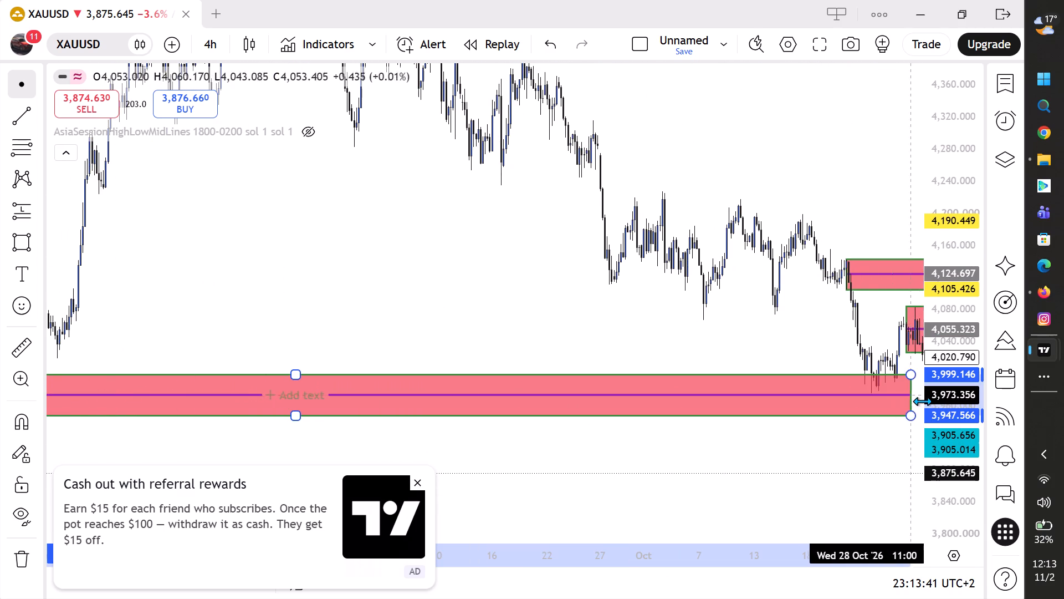
pyautogui.moveTo(922, 401); pyautogui.dragTo(923, 402)
pyautogui.click(497, 320)
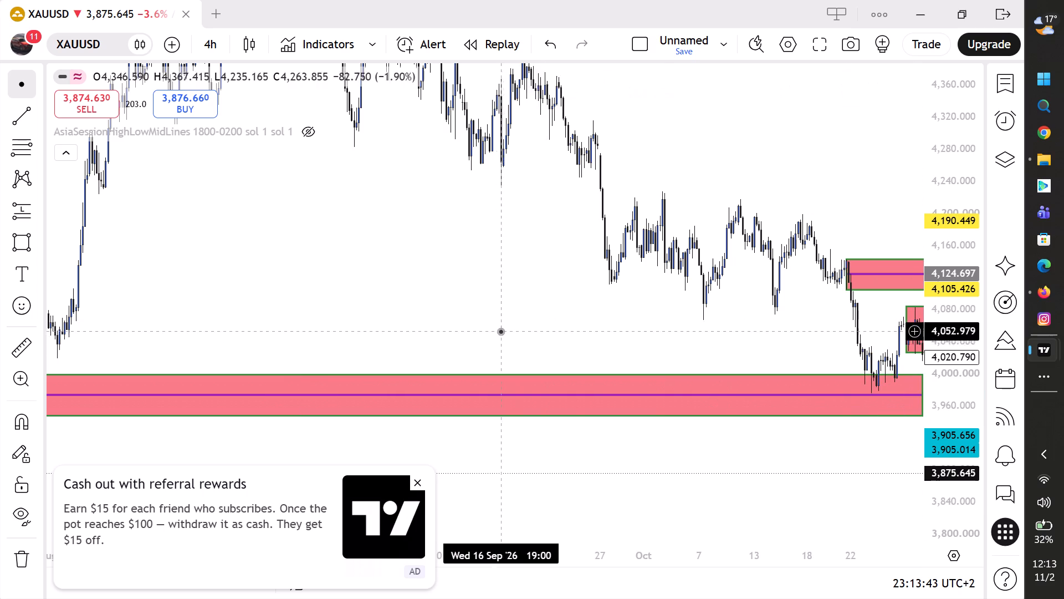
pyautogui.moveTo(500, 331); pyautogui.dragTo(298, 298)
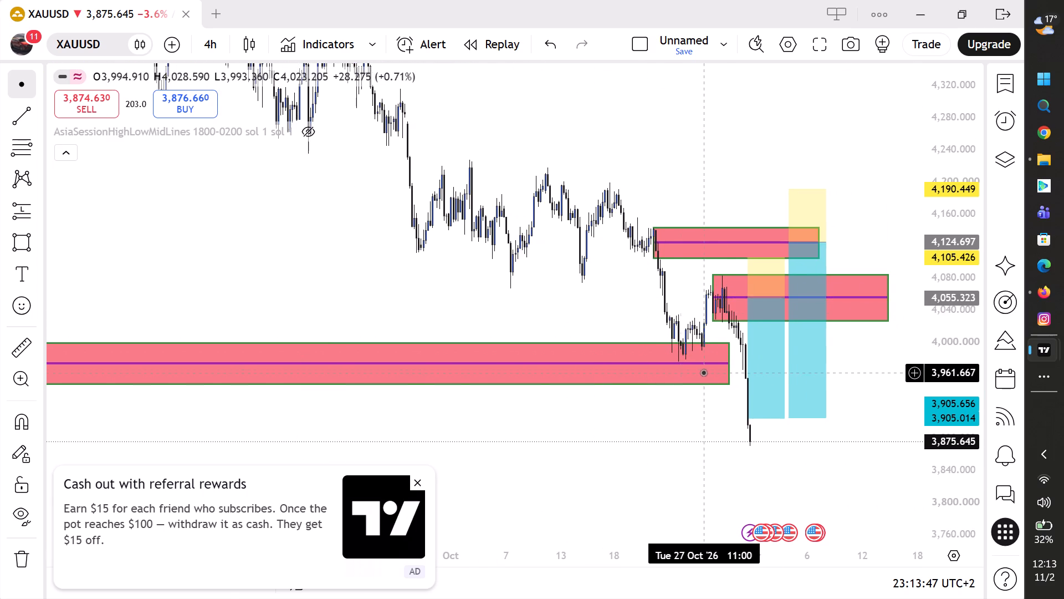
pyautogui.moveTo(726, 364); pyautogui.dragTo(837, 357)
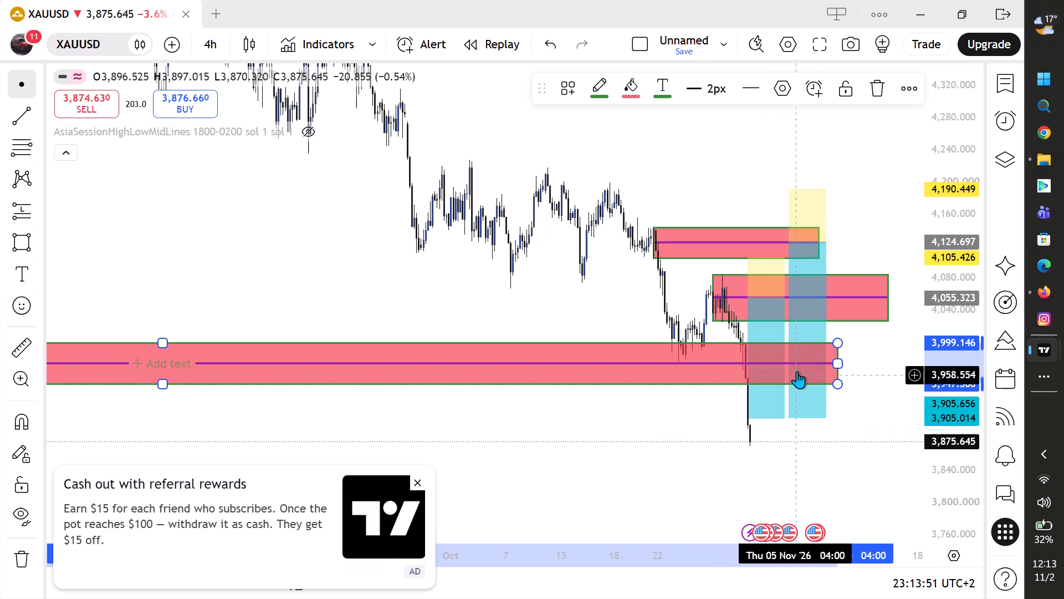
# Shorten the lower rectangle zone so that it ends at about 13 August, shortly after the start of the rally.
pyautogui.moveTo(837, 364); pyautogui.dragTo(148, 331)
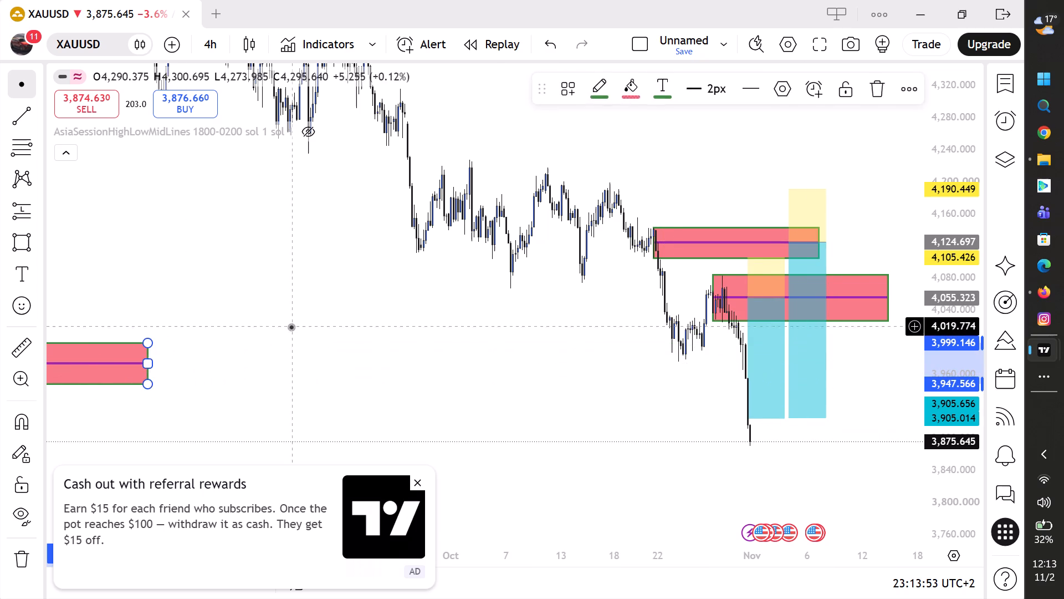
pyautogui.moveTo(291, 328); pyautogui.dragTo(886, 396)
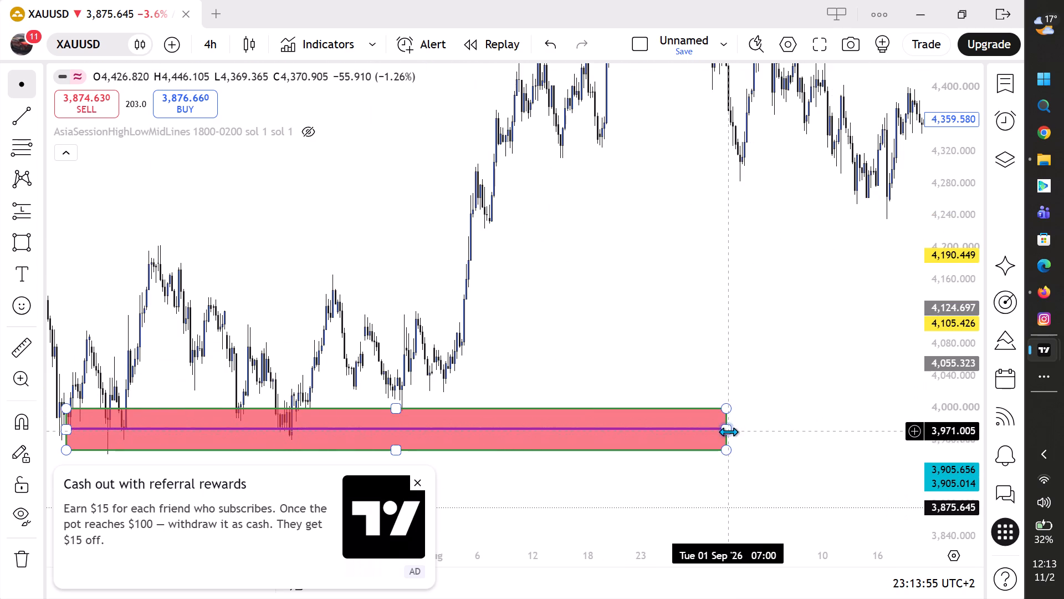
pyautogui.moveTo(728, 432); pyautogui.dragTo(553, 429)
pyautogui.click(643, 416)
# Examine the candles above the lower zone from late July through the early-August rally up close.
pyautogui.scroll(5, 740, 373)
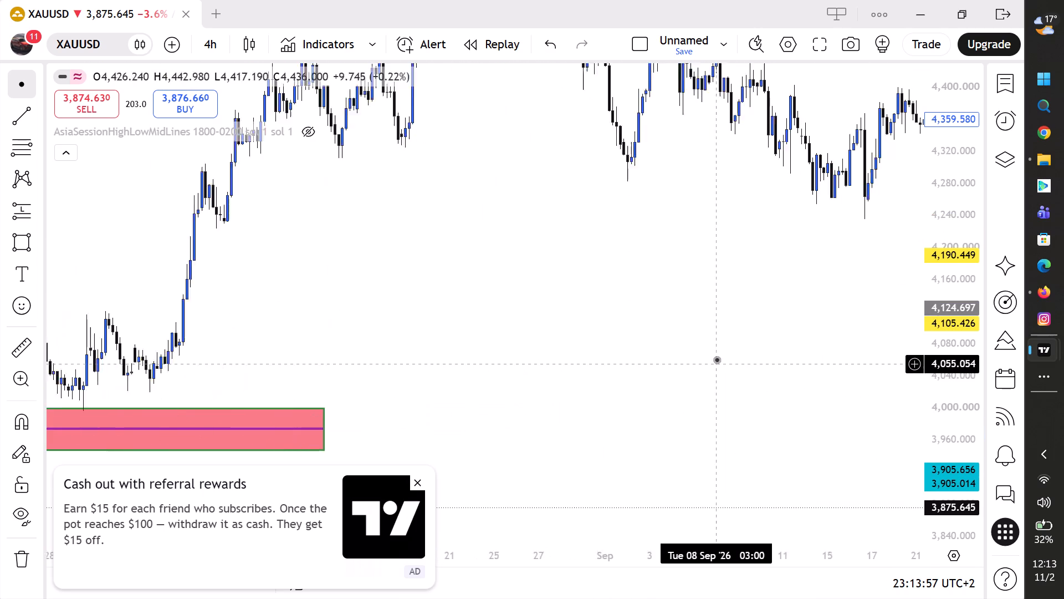
pyautogui.scroll(4, 717, 359)
pyautogui.moveTo(473, 315); pyautogui.dragTo(794, 302)
pyautogui.moveTo(542, 296); pyautogui.dragTo(665, 278)
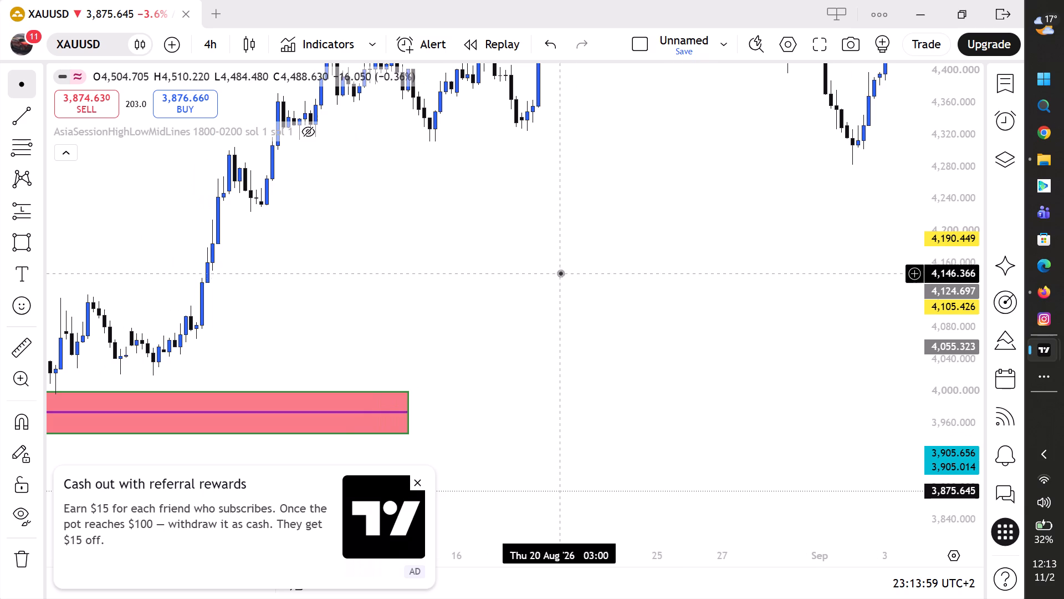
pyautogui.moveTo(569, 275); pyautogui.dragTo(626, 275)
pyautogui.moveTo(556, 281); pyautogui.dragTo(598, 281)
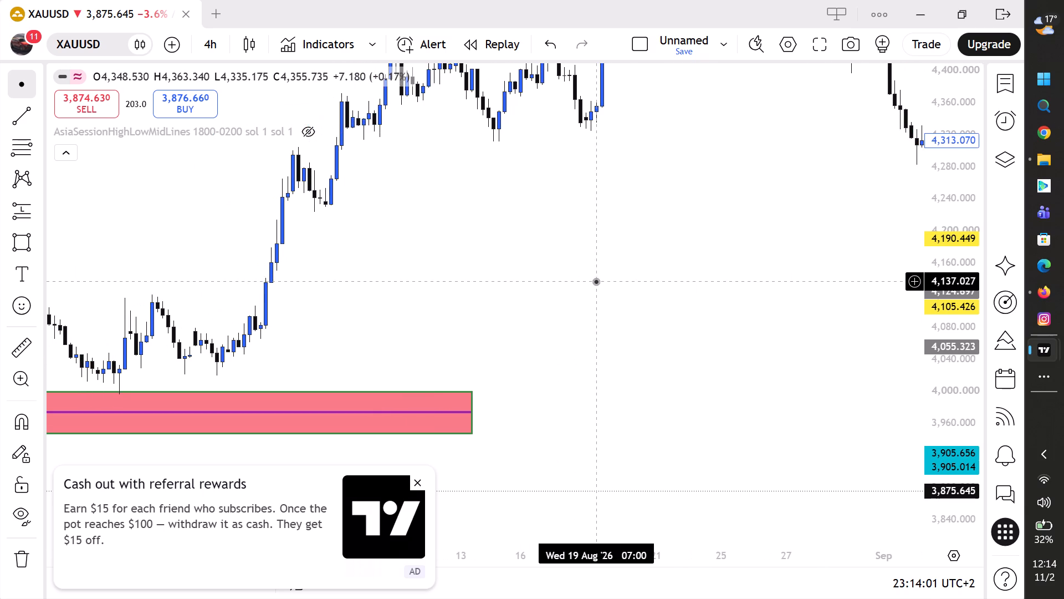
pyautogui.moveTo(515, 280); pyautogui.dragTo(606, 336)
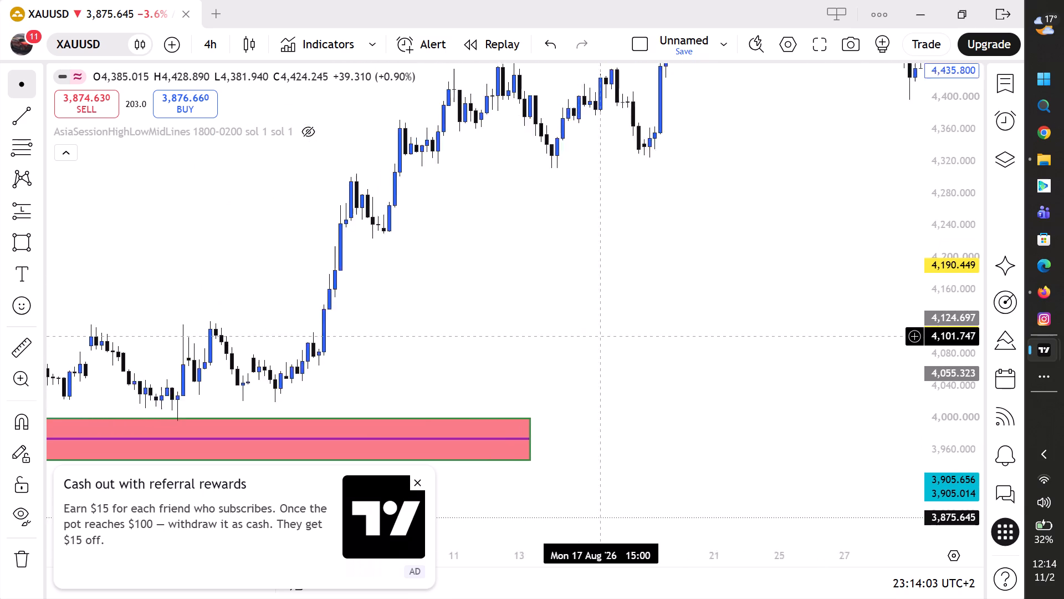
pyautogui.moveTo(606, 336); pyautogui.dragTo(758, 363)
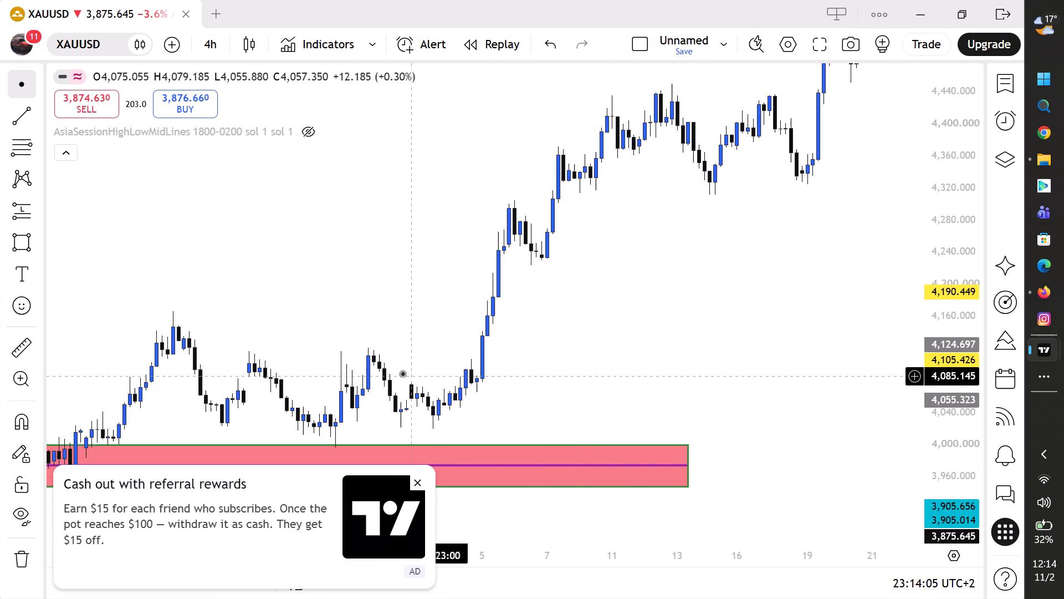
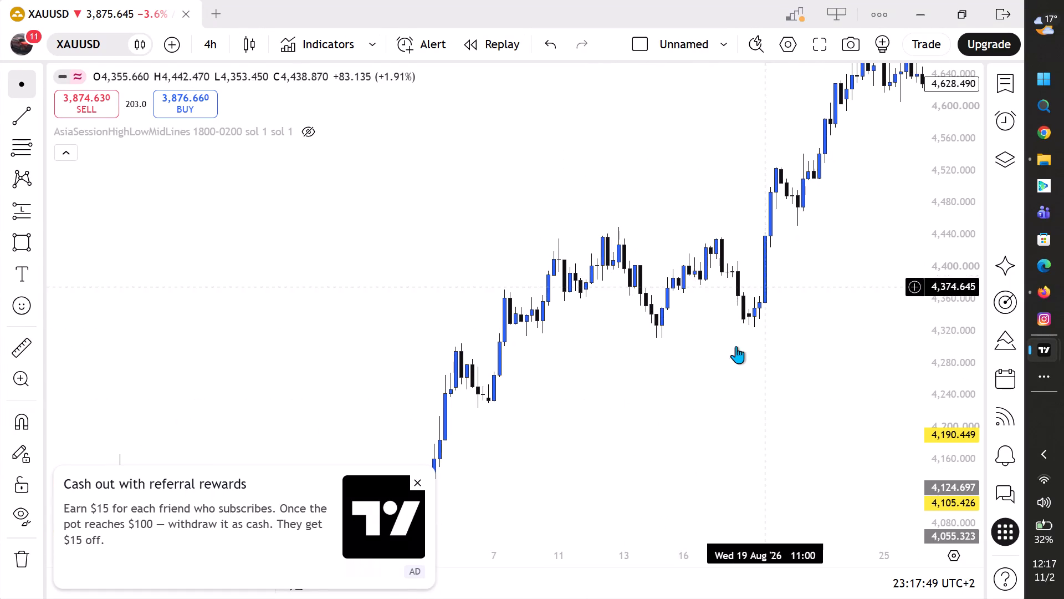
# Draw a rectangle zone from about 4,349 down to 4,323, spanning 10 to 20 August beneath the mid-August consolidation lows.
pyautogui.click(12, 242)
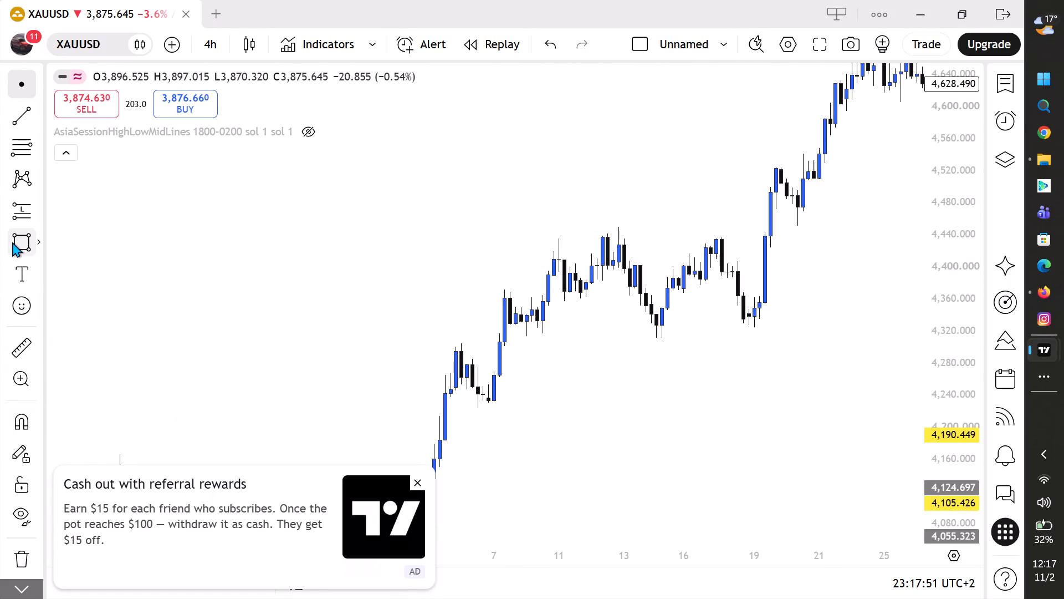
pyautogui.click(534, 308)
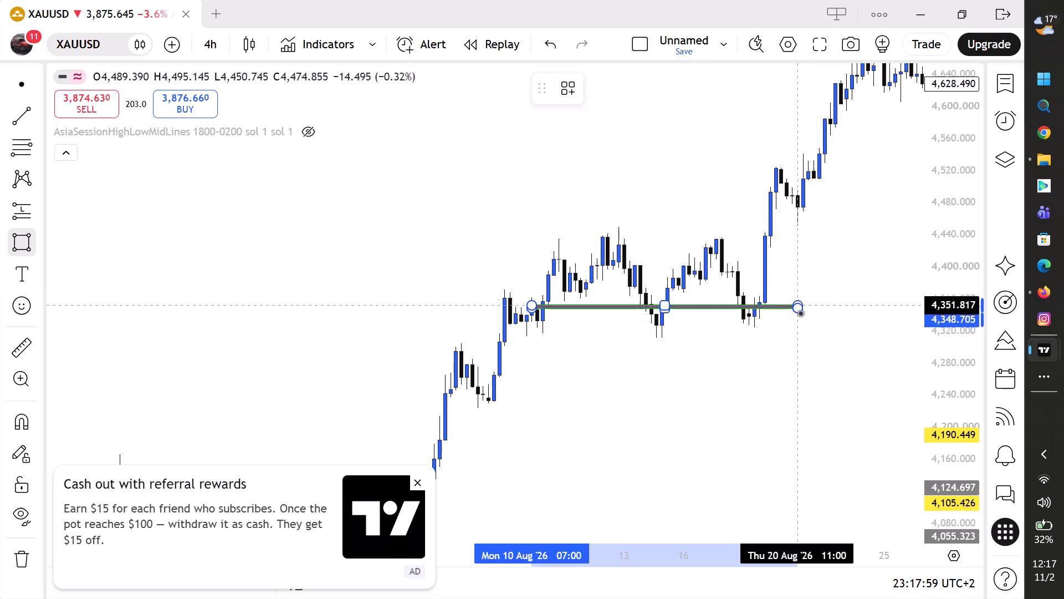
pyautogui.moveTo(802, 318); pyautogui.dragTo(801, 325)
pyautogui.moveTo(802, 323); pyautogui.dragTo(805, 332)
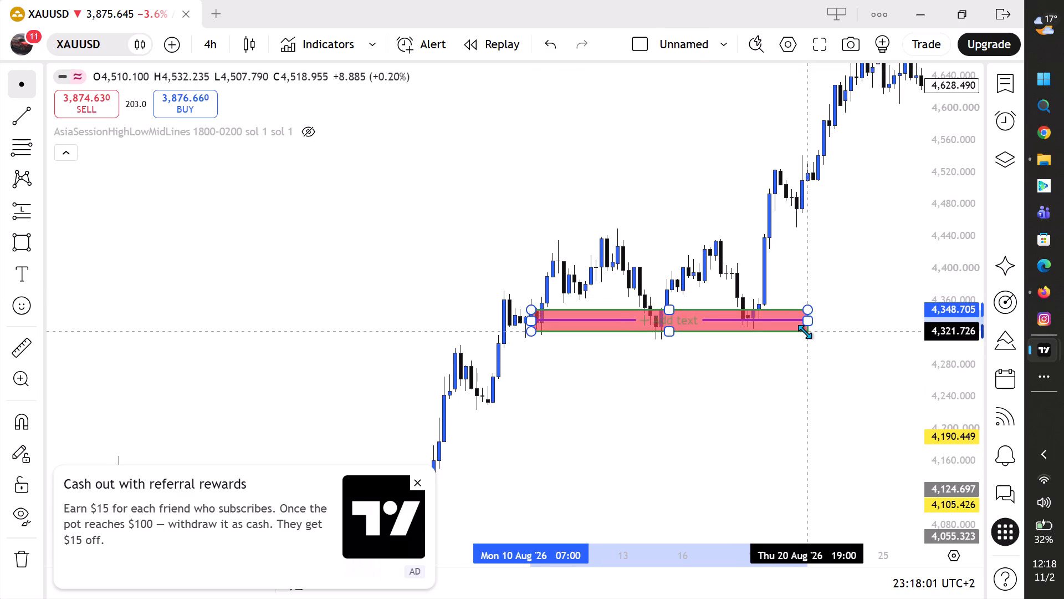
pyautogui.moveTo(805, 332); pyautogui.dragTo(801, 329)
pyautogui.click(763, 367)
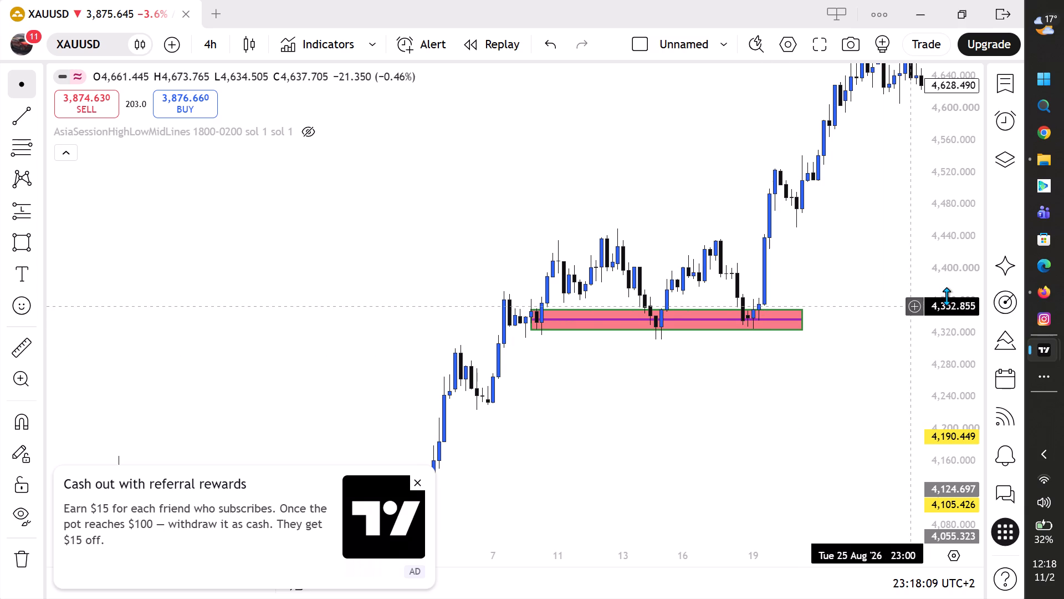
# Examine the candles from the mid-August zone through the late-August peak and the September decline.
pyautogui.scroll(10, 945, 296)
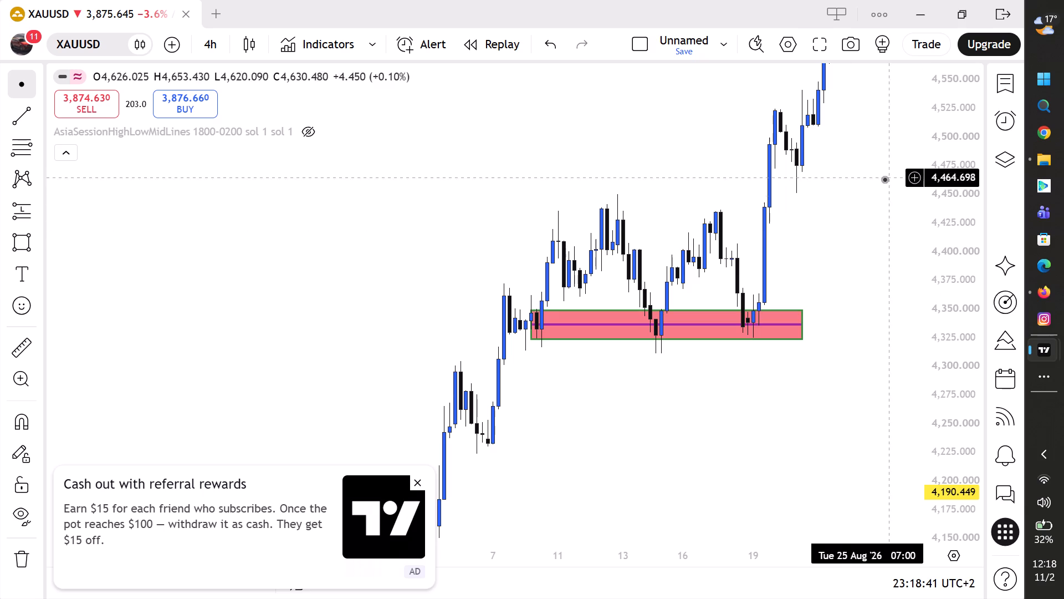
pyautogui.moveTo(792, 436); pyautogui.dragTo(685, 446)
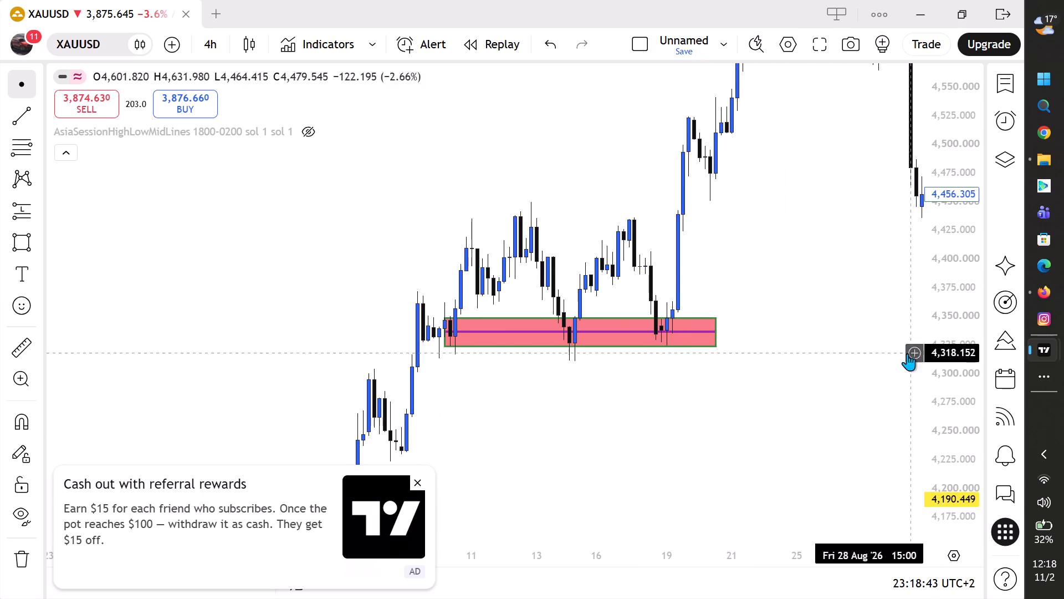
pyautogui.moveTo(845, 386); pyautogui.dragTo(699, 450)
pyautogui.moveTo(683, 325); pyautogui.dragTo(567, 410)
pyautogui.moveTo(555, 323); pyautogui.dragTo(508, 371)
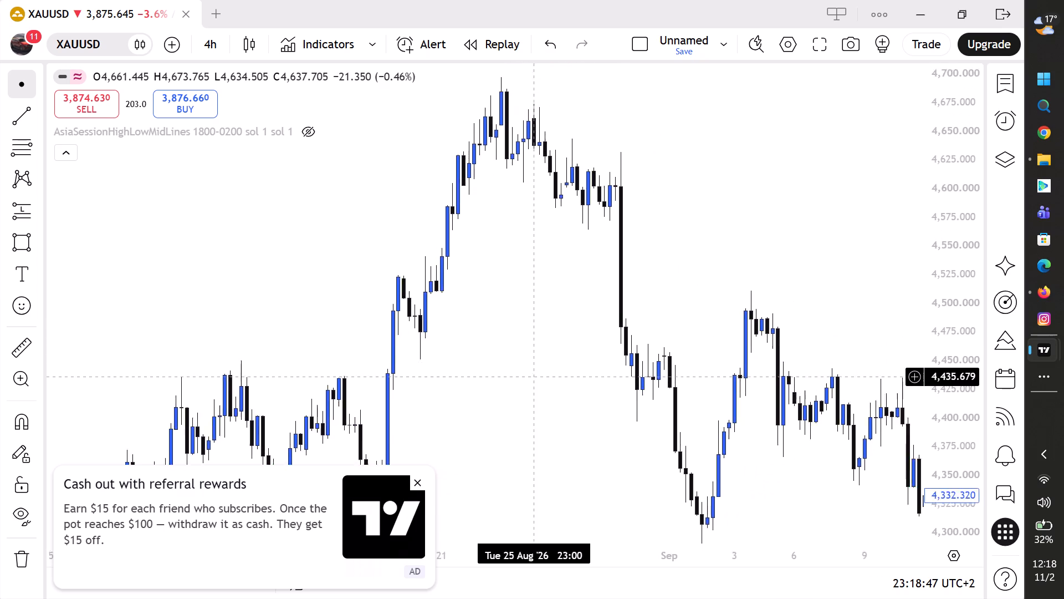
pyautogui.moveTo(508, 371); pyautogui.dragTo(453, 356)
pyautogui.scroll(-2, 889, 222)
pyautogui.moveTo(865, 242); pyautogui.dragTo(545, 275)
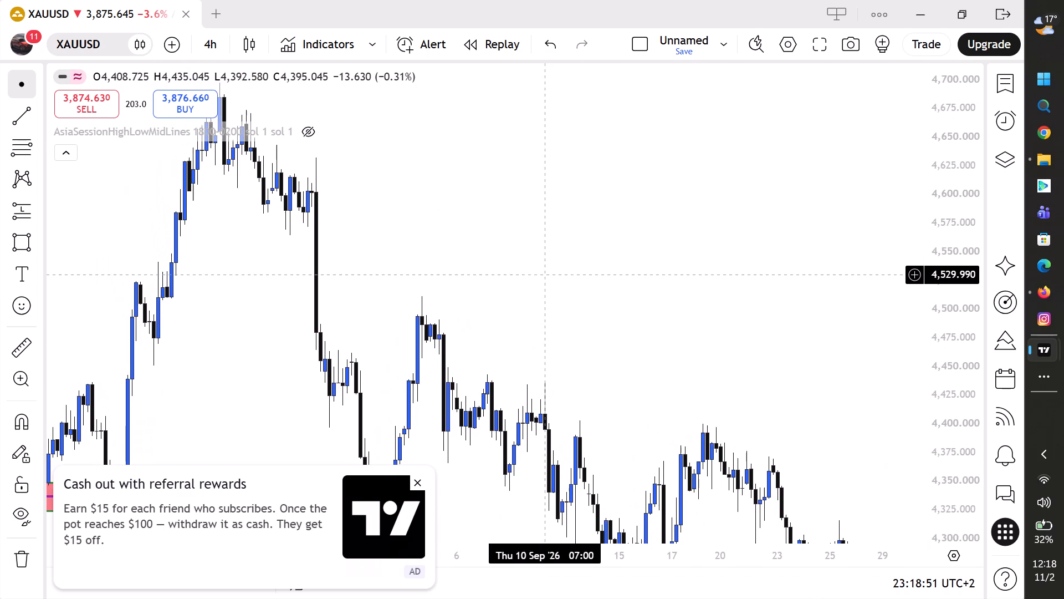
pyautogui.moveTo(545, 275); pyautogui.dragTo(546, 275)
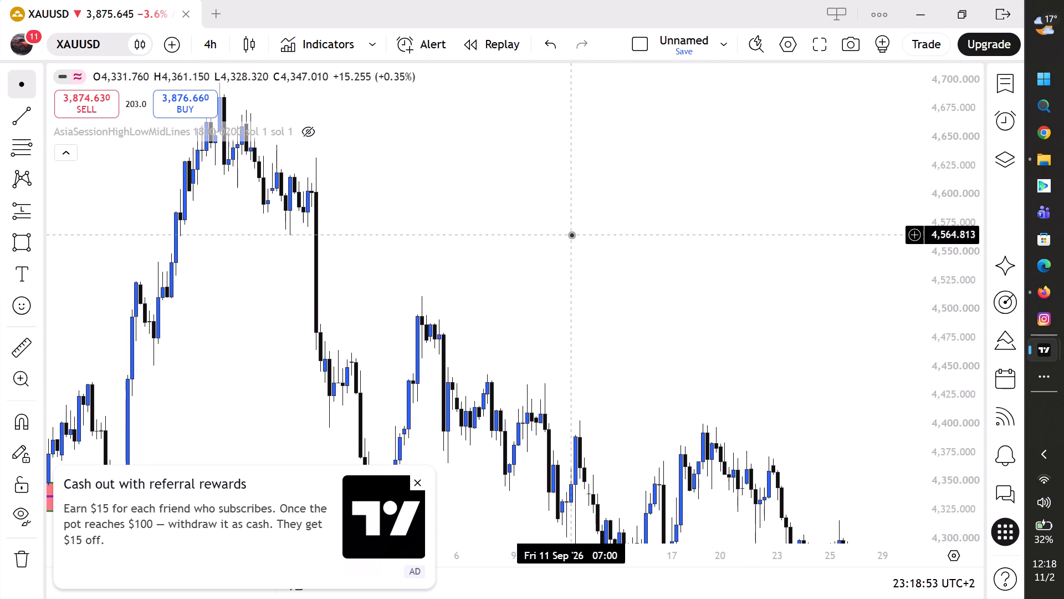
pyautogui.scroll(2, 581, 226)
pyautogui.moveTo(529, 230); pyautogui.dragTo(654, 232)
pyautogui.scroll(2, 642, 237)
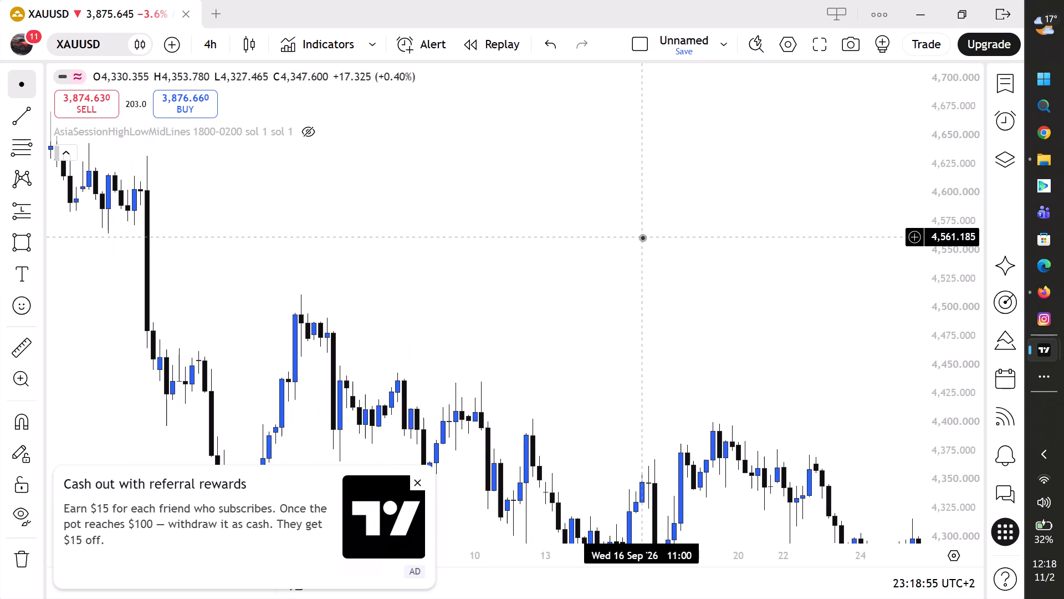
pyautogui.moveTo(567, 232); pyautogui.dragTo(738, 258)
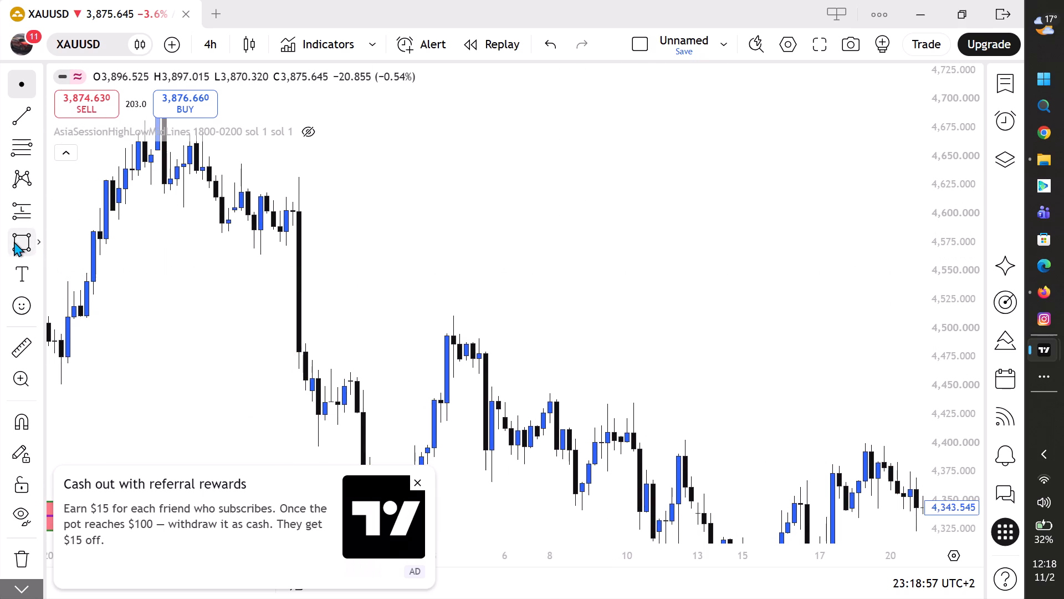
# Draw a rectangle supply zone between about 4,573 and 4,615 at the late-August drop, extended to about 21 September.
pyautogui.click(18, 241)
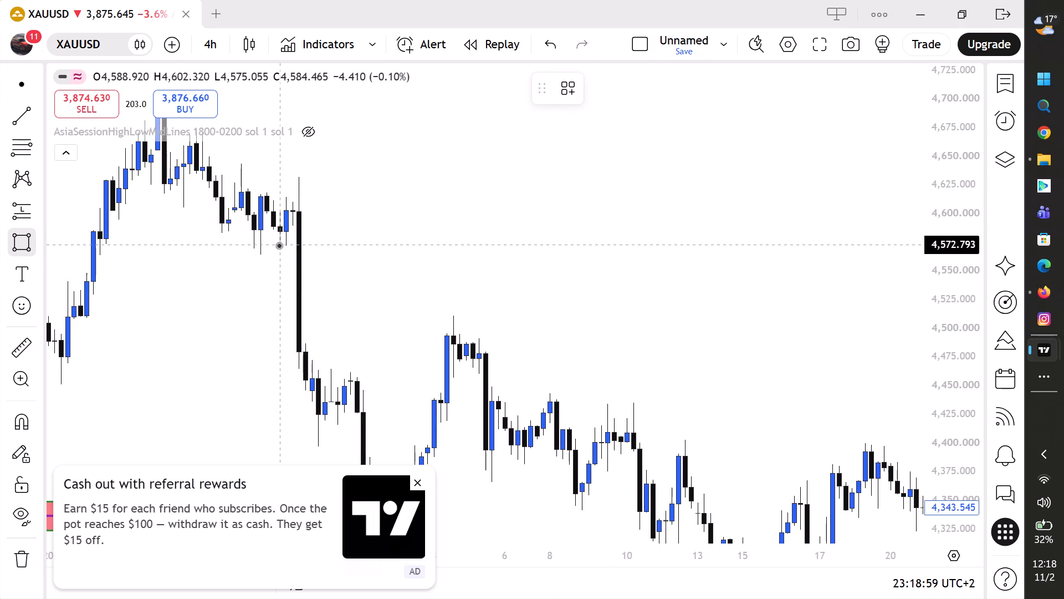
pyautogui.click(274, 245)
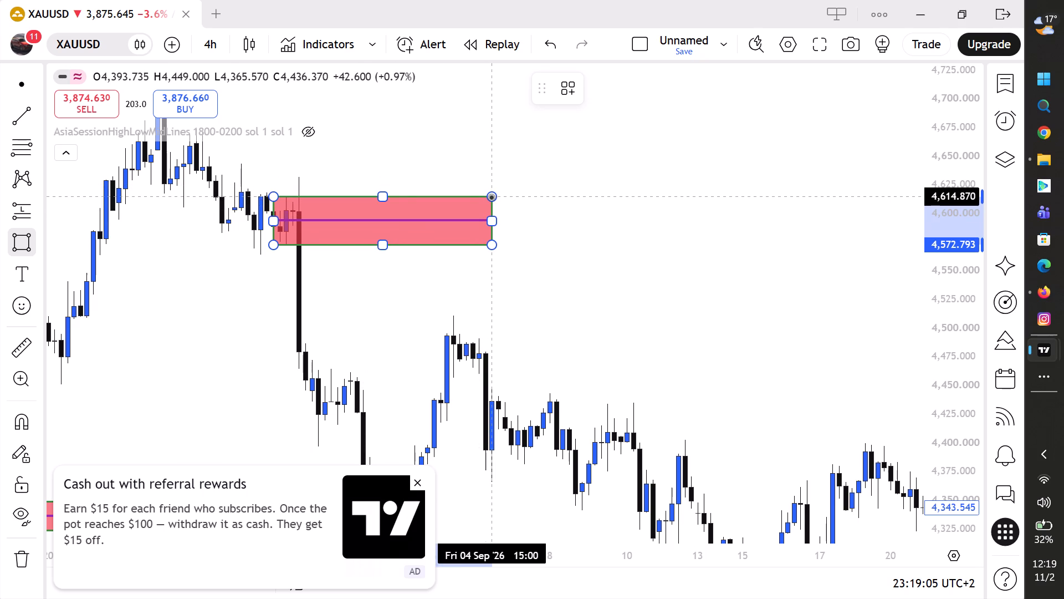
pyautogui.click(491, 197)
pyautogui.moveTo(497, 222); pyautogui.dragTo(926, 222)
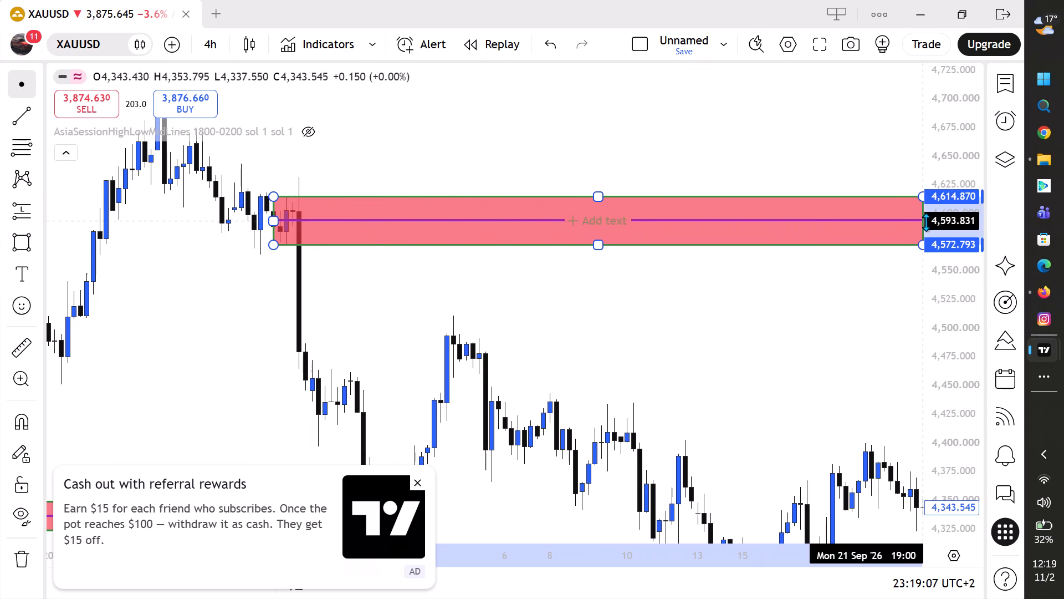
pyautogui.moveTo(926, 222); pyautogui.dragTo(928, 221)
pyautogui.click(837, 318)
# Draw a rectangle supply zone between about 4,461 and 4,491 at the early-September swing high, extended to about 2 October.
pyautogui.moveTo(807, 328); pyautogui.dragTo(620, 292)
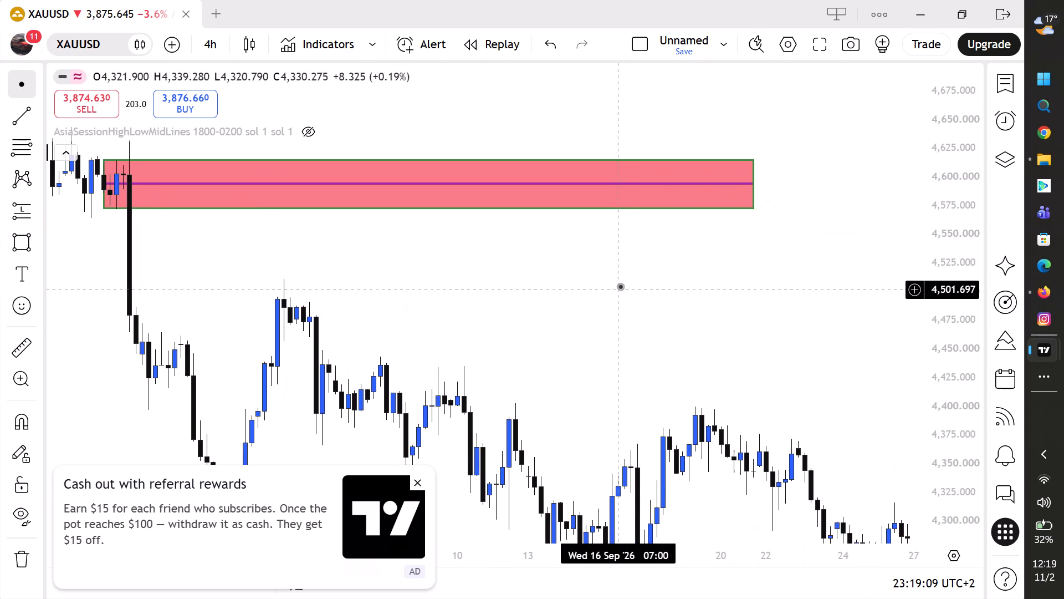
pyautogui.scroll(-3, 819, 286)
pyautogui.moveTo(795, 301); pyautogui.dragTo(685, 262)
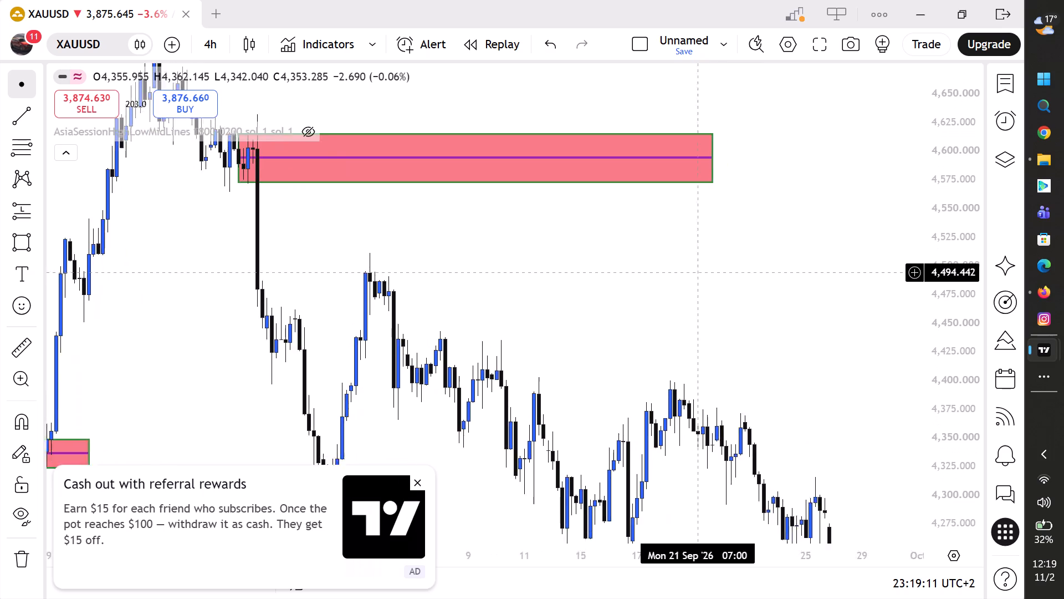
pyautogui.moveTo(685, 262); pyautogui.dragTo(671, 243)
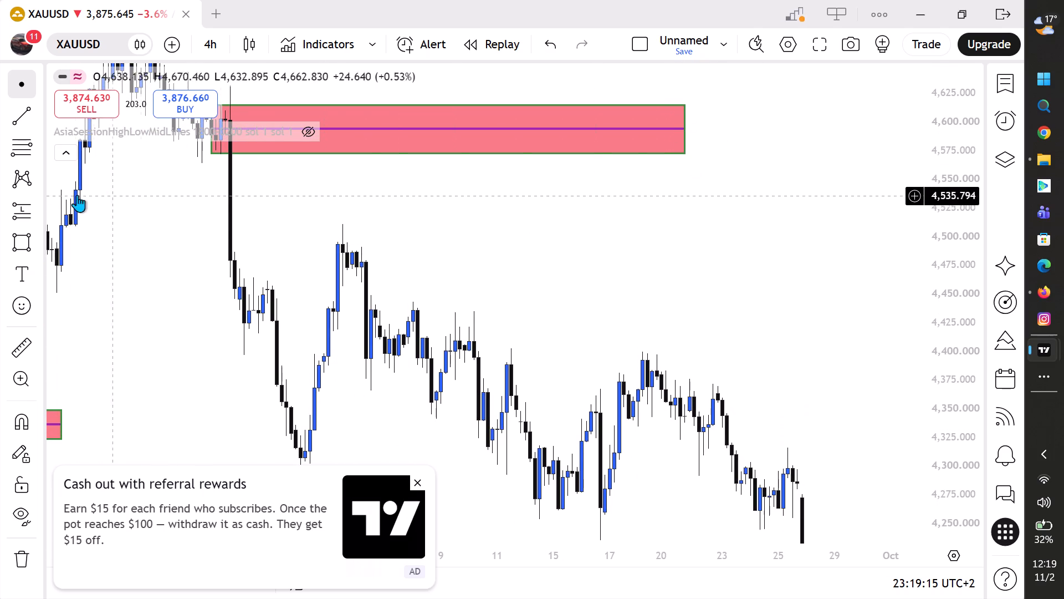
pyautogui.click(26, 240)
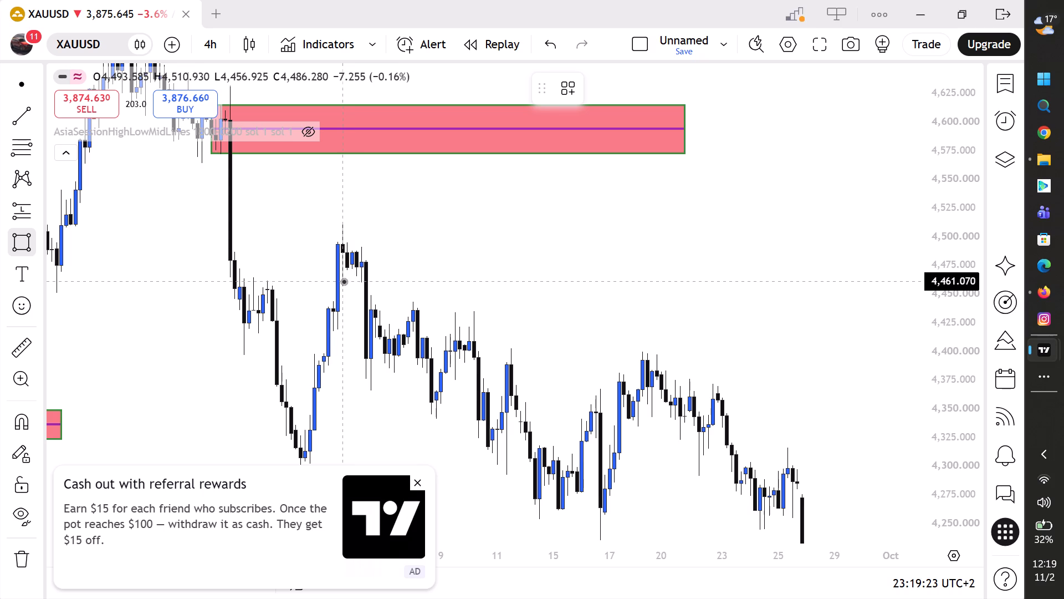
pyautogui.click(344, 281)
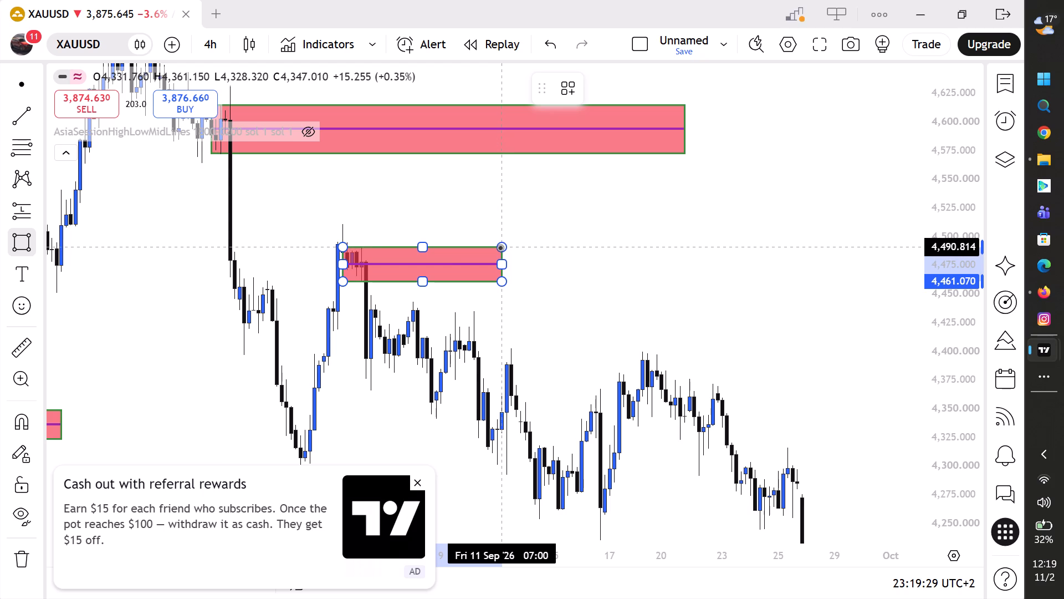
pyautogui.click(500, 247)
pyautogui.moveTo(499, 262); pyautogui.dragTo(848, 247)
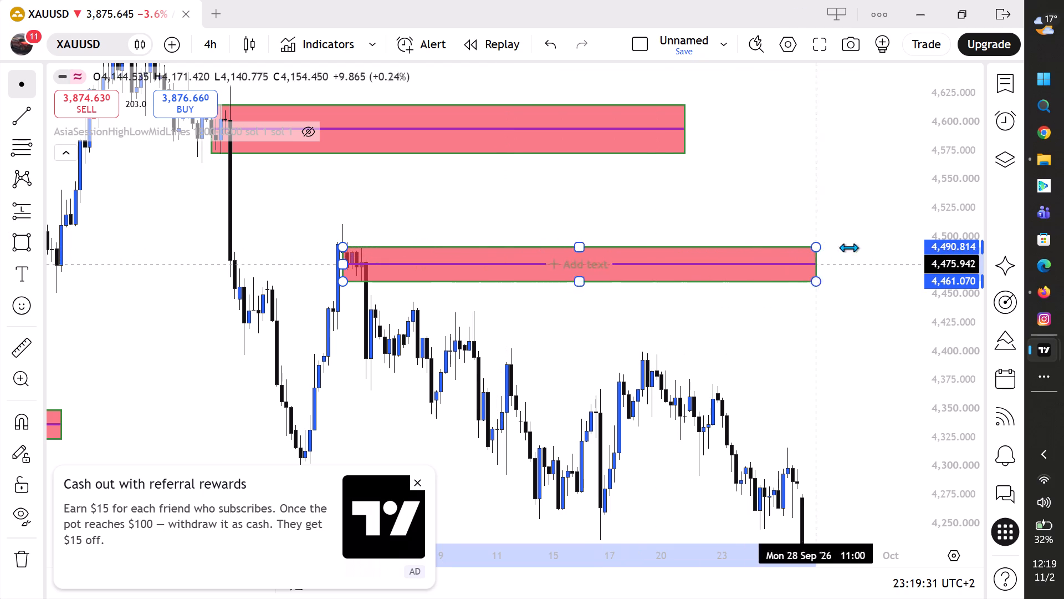
pyautogui.moveTo(848, 247); pyautogui.dragTo(1029, 251)
pyautogui.click(861, 224)
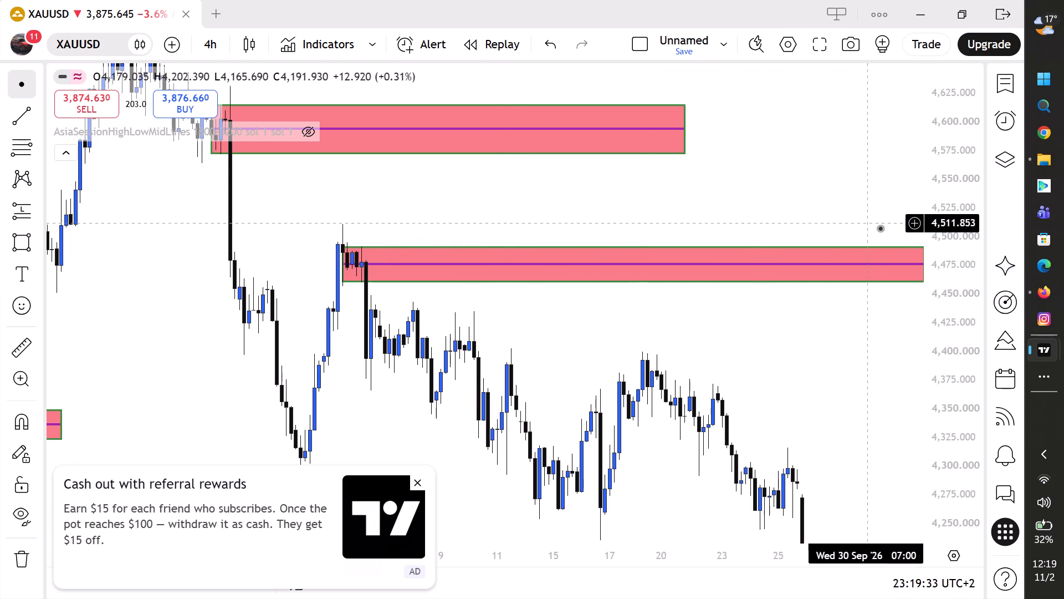
# Extend the end of the early-September supply zone forward to about 19 October.
pyautogui.moveTo(883, 303); pyautogui.dragTo(760, 283)
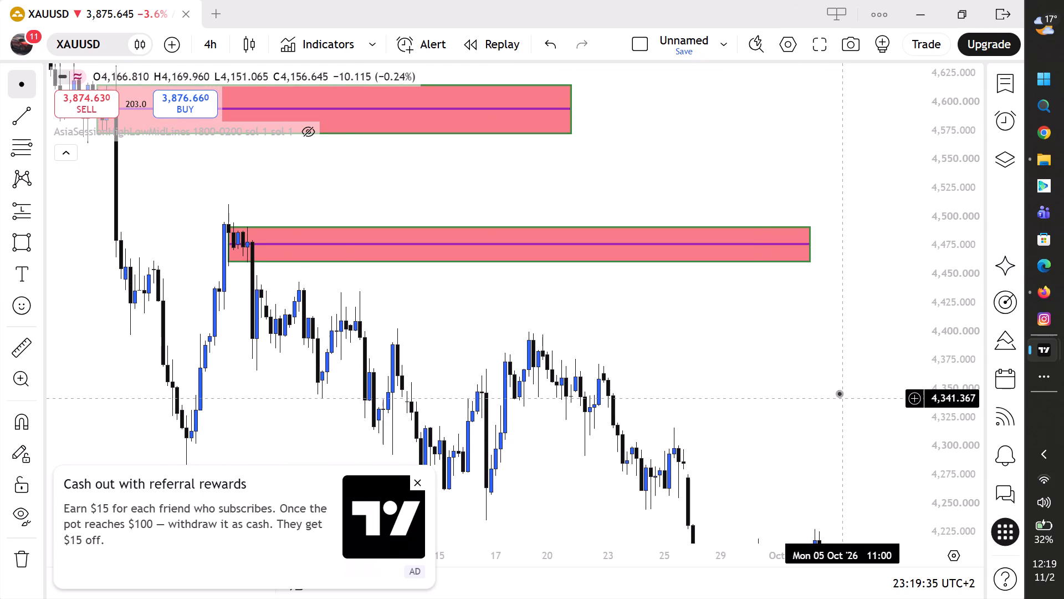
pyautogui.moveTo(827, 379); pyautogui.dragTo(664, 226)
pyautogui.moveTo(699, 270); pyautogui.dragTo(656, 325)
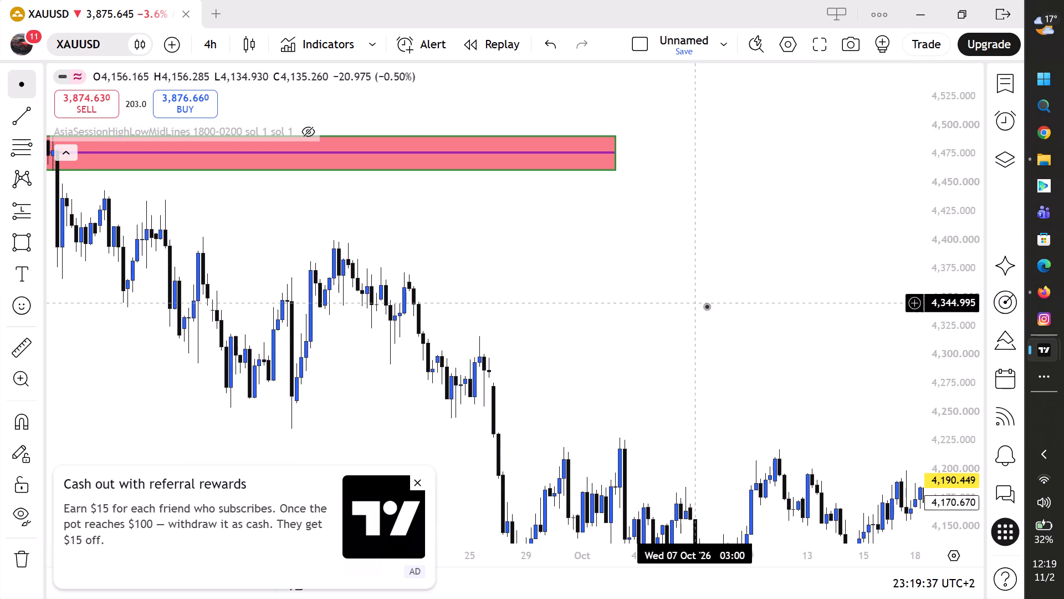
pyautogui.moveTo(683, 275); pyautogui.dragTo(679, 310)
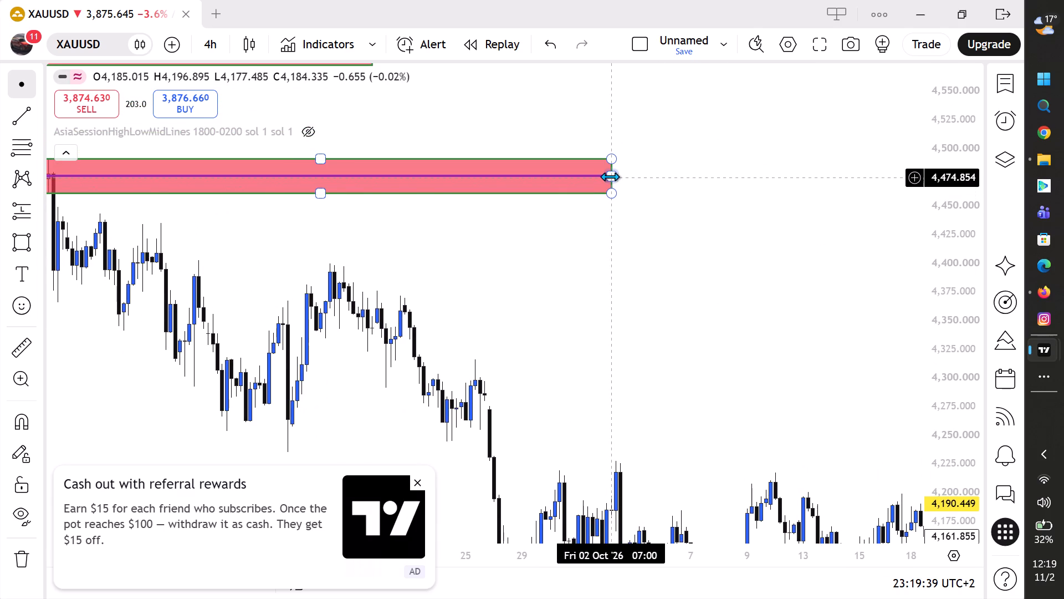
pyautogui.moveTo(610, 176); pyautogui.dragTo(955, 153)
pyautogui.click(820, 290)
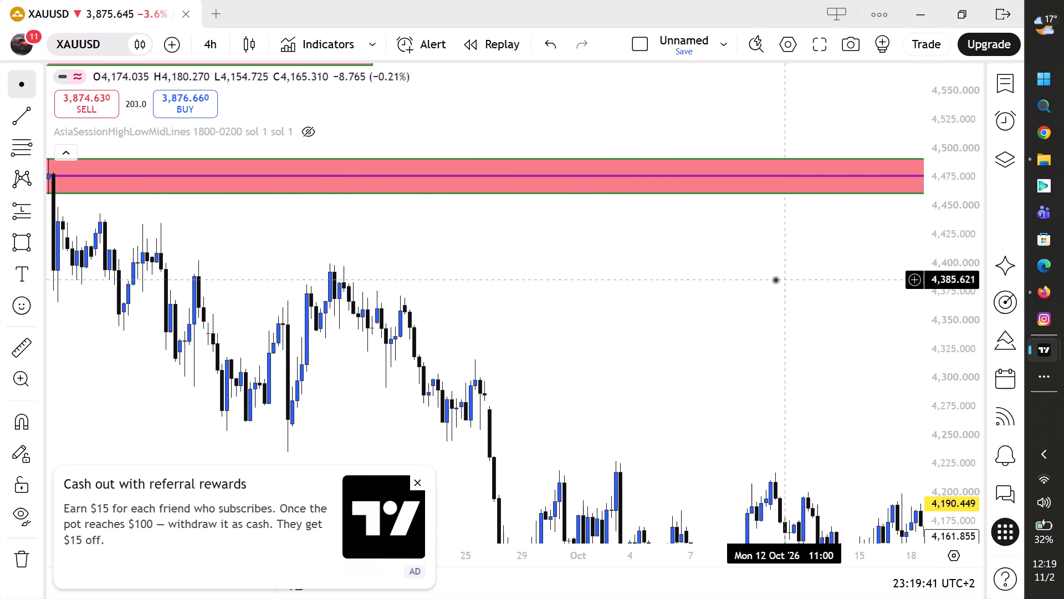
# Draw a rectangle supply zone between about 4,290 and 4,319 at the late-September drop, extended to about 27 October.
pyautogui.scroll(-3, 784, 293)
pyautogui.moveTo(745, 308); pyautogui.dragTo(570, 250)
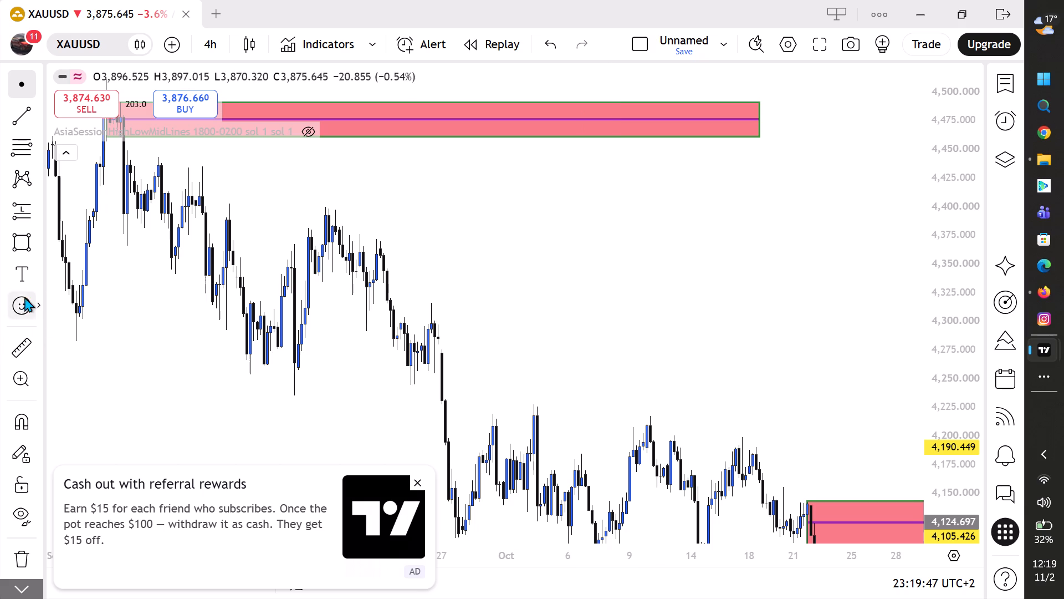
pyautogui.click(21, 248)
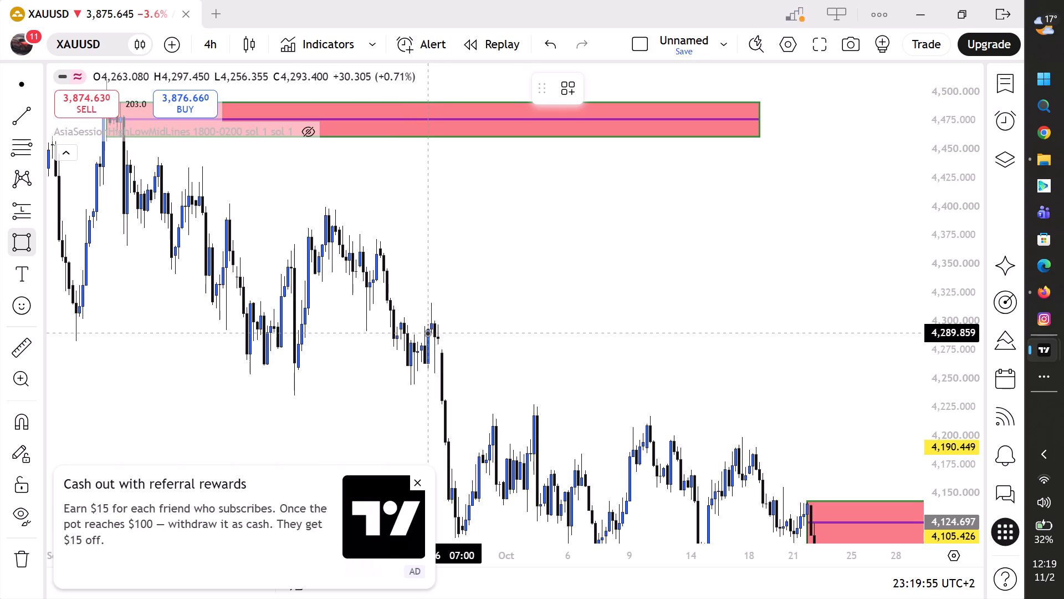
pyautogui.click(431, 333)
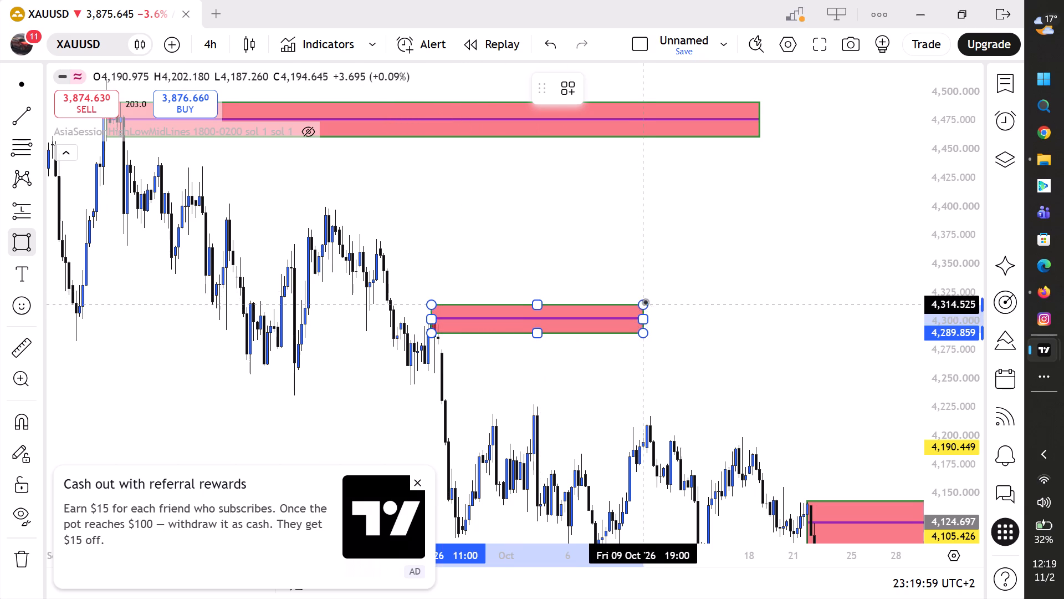
pyautogui.click(649, 300)
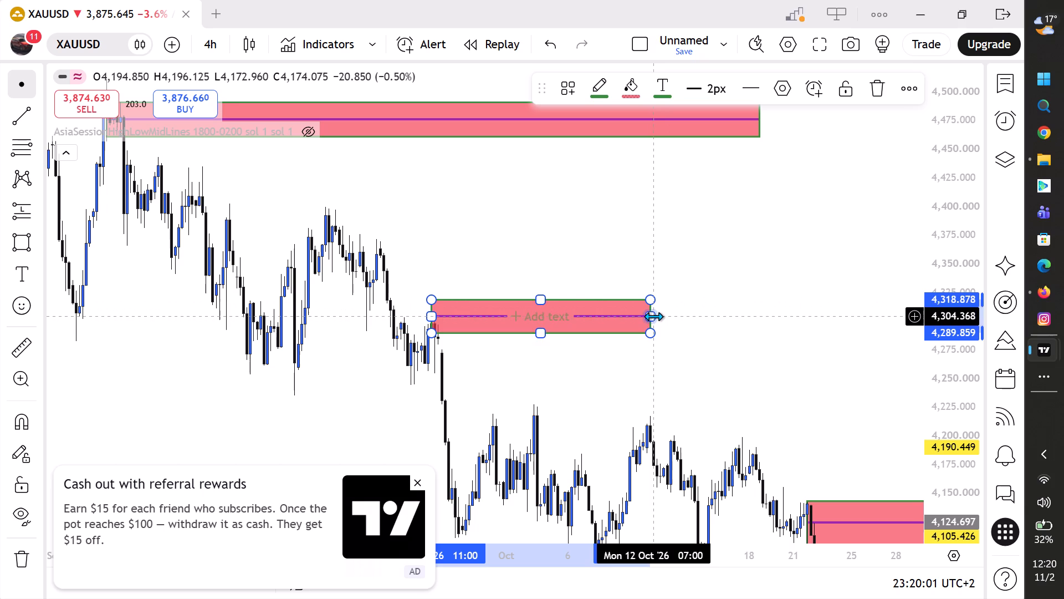
pyautogui.moveTo(653, 316); pyautogui.dragTo(892, 312)
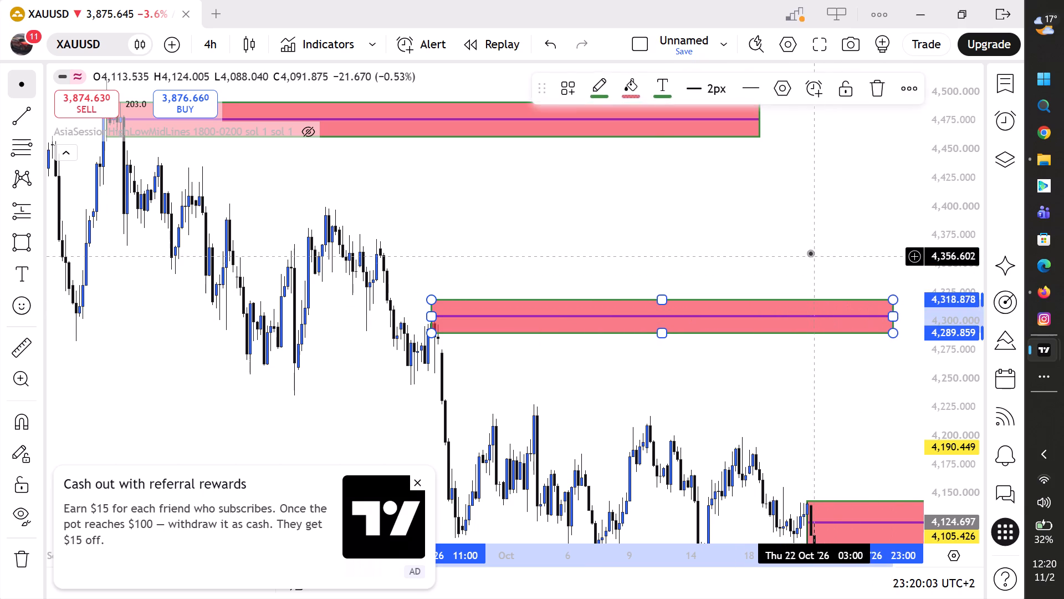
pyautogui.click(810, 253)
# Extend the end of the late-September supply zone past the latest candle to about 19 November.
pyautogui.moveTo(826, 367); pyautogui.dragTo(679, 270)
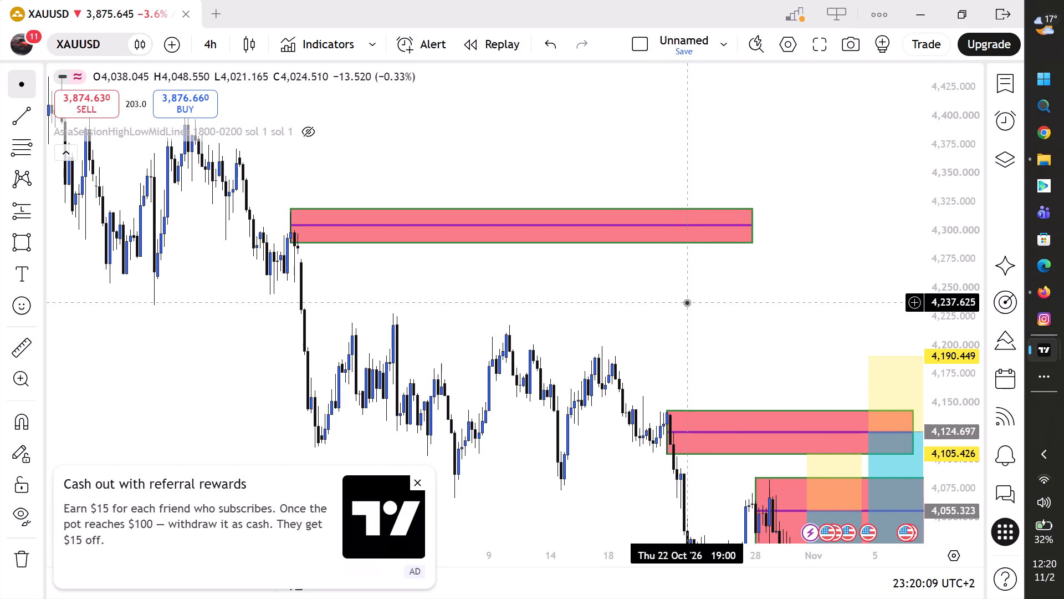
pyautogui.moveTo(686, 303); pyautogui.dragTo(601, 294)
pyautogui.scroll(-4, 930, 177)
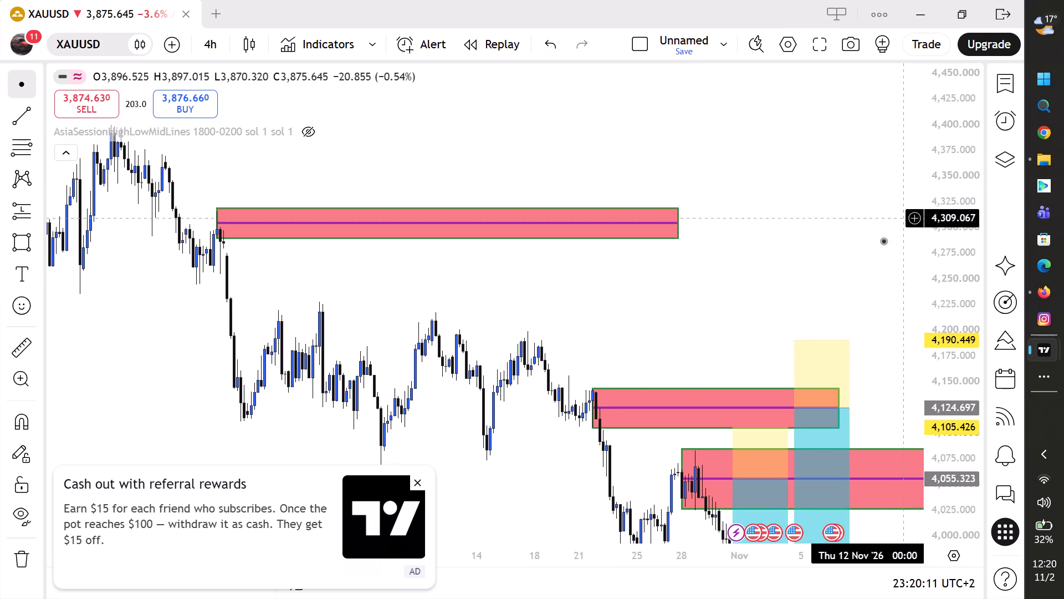
pyautogui.moveTo(827, 265); pyautogui.dragTo(720, 210)
pyautogui.scroll(-3, 969, 194)
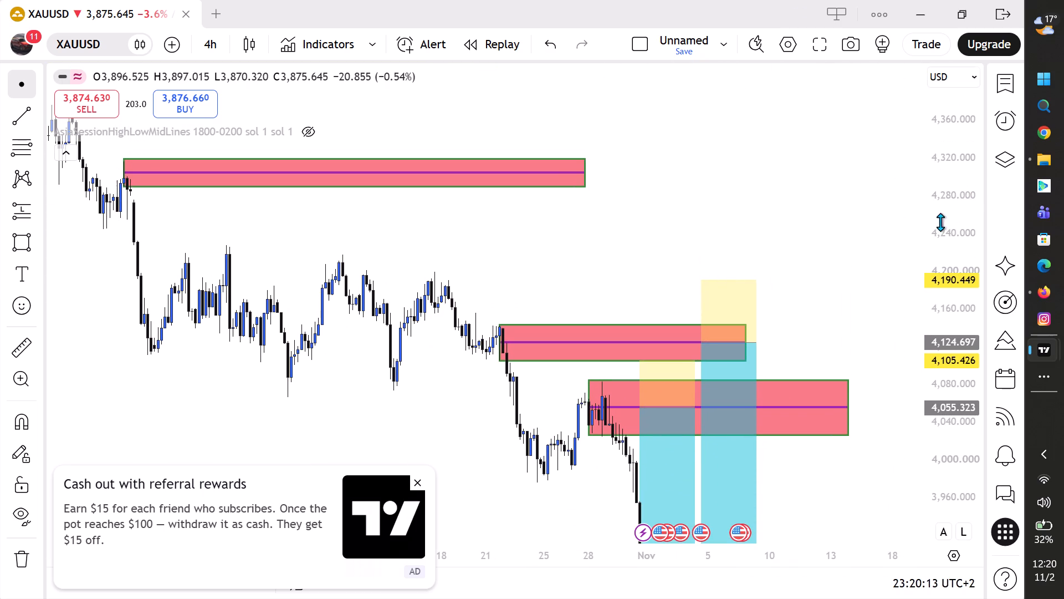
pyautogui.moveTo(587, 173); pyautogui.dragTo(861, 179)
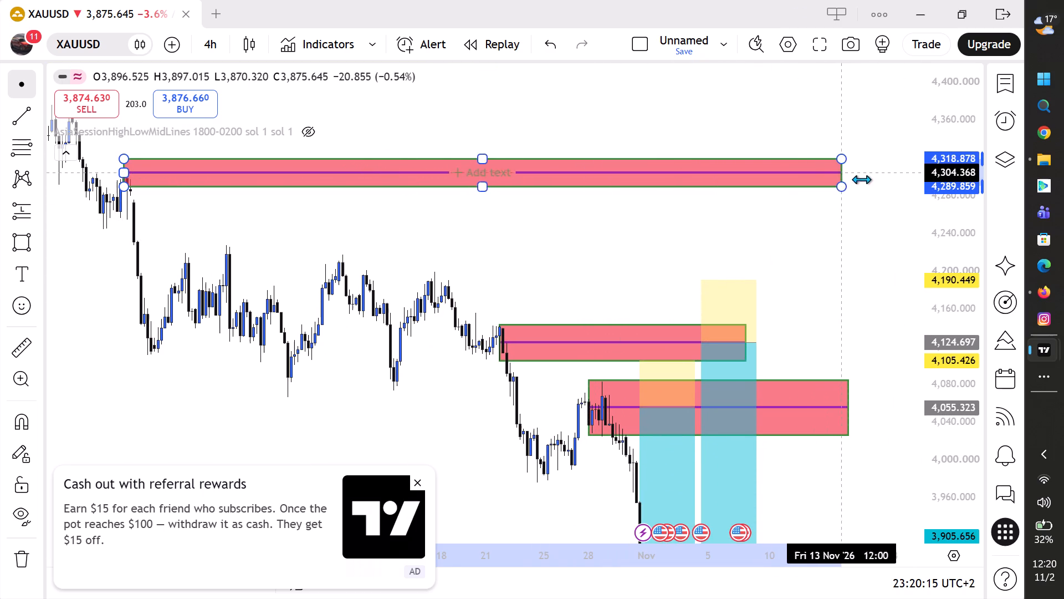
pyautogui.moveTo(861, 179); pyautogui.dragTo(959, 182)
pyautogui.click(746, 217)
pyautogui.moveTo(703, 217); pyautogui.dragTo(538, 170)
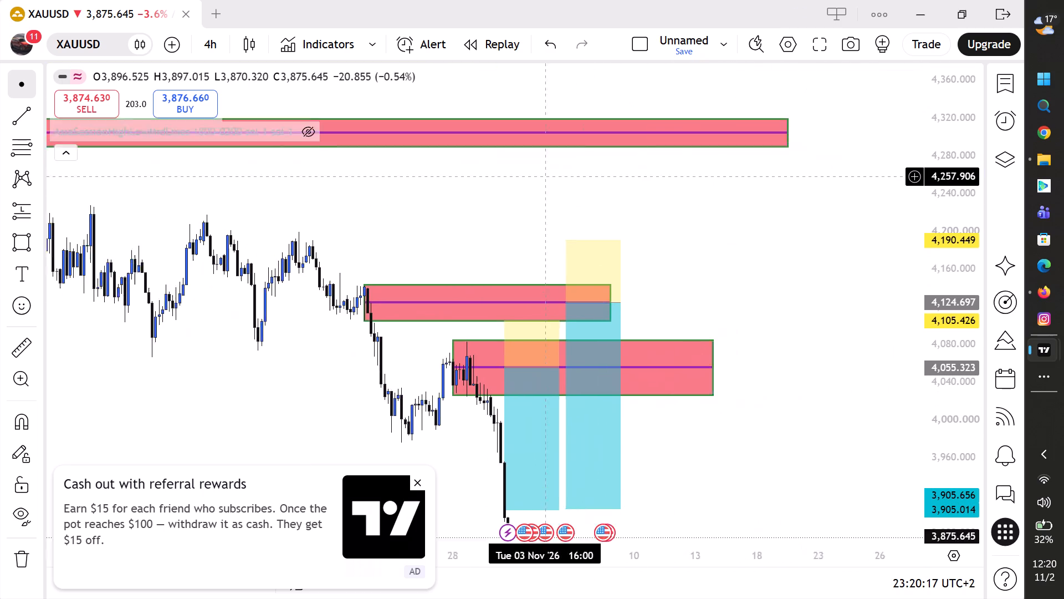
# Extend the end of the late-September supply zone further forward to about the end of November.
pyautogui.moveTo(538, 170); pyautogui.dragTo(536, 175)
pyautogui.scroll(-4, 950, 182)
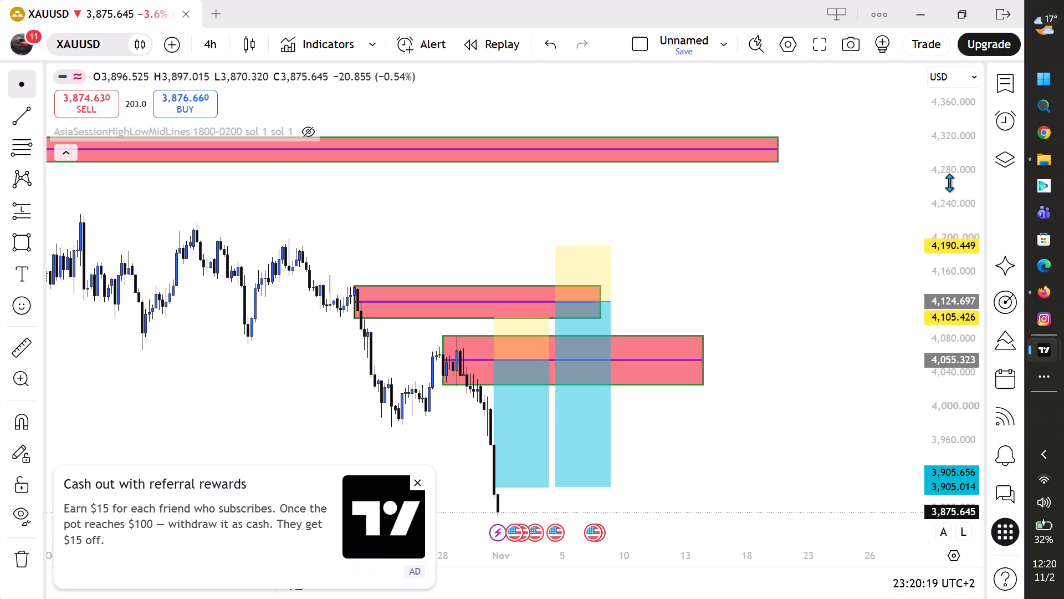
pyautogui.scroll(-2, 809, 292)
pyautogui.moveTo(801, 288); pyautogui.dragTo(791, 261)
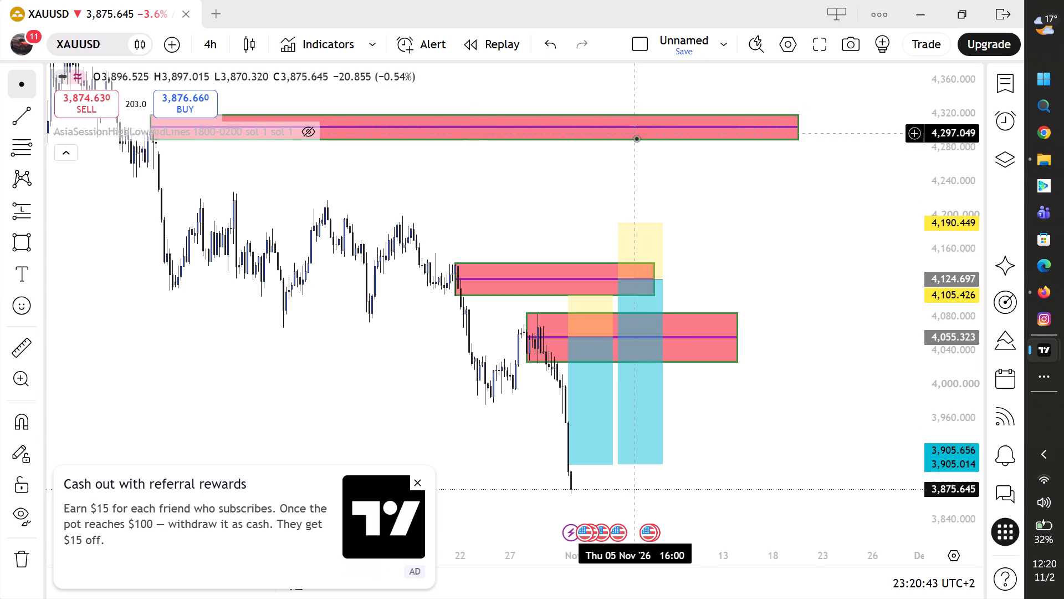
pyautogui.click(775, 222)
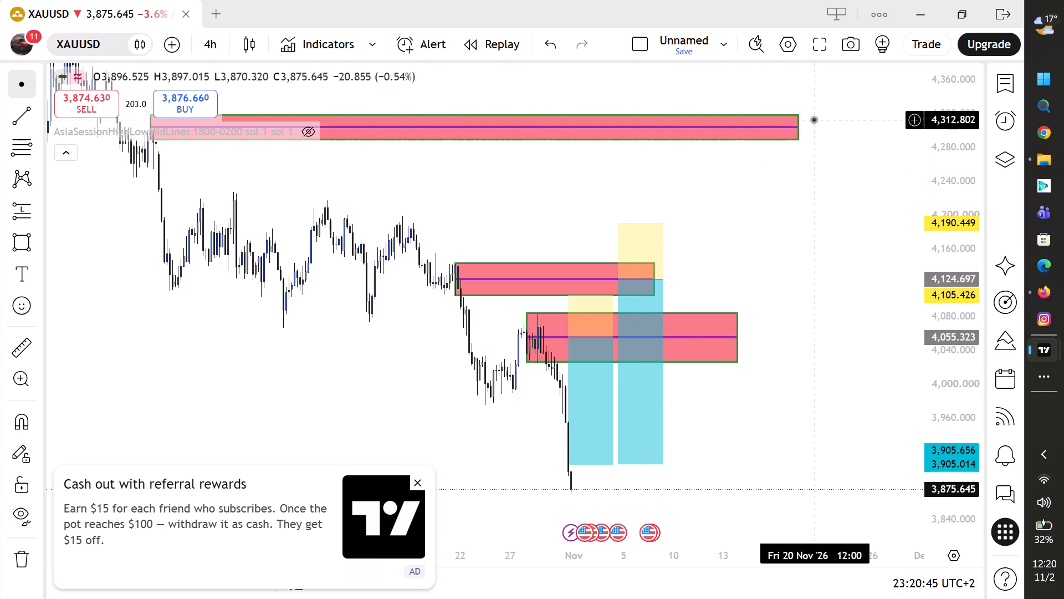
pyautogui.moveTo(797, 128); pyautogui.dragTo(908, 126)
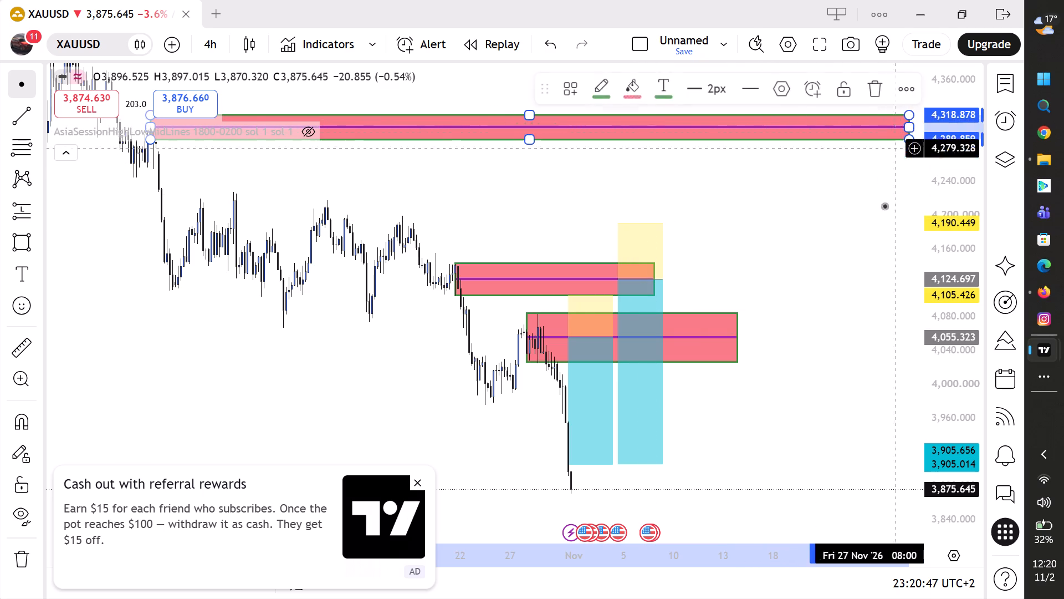
pyautogui.click(874, 248)
# Place a short position from 9 to 19 November at the late-September zone's lower edge: entry about 4,288, target about 3,907, stop about 4,375.
pyautogui.scroll(-8, 948, 207)
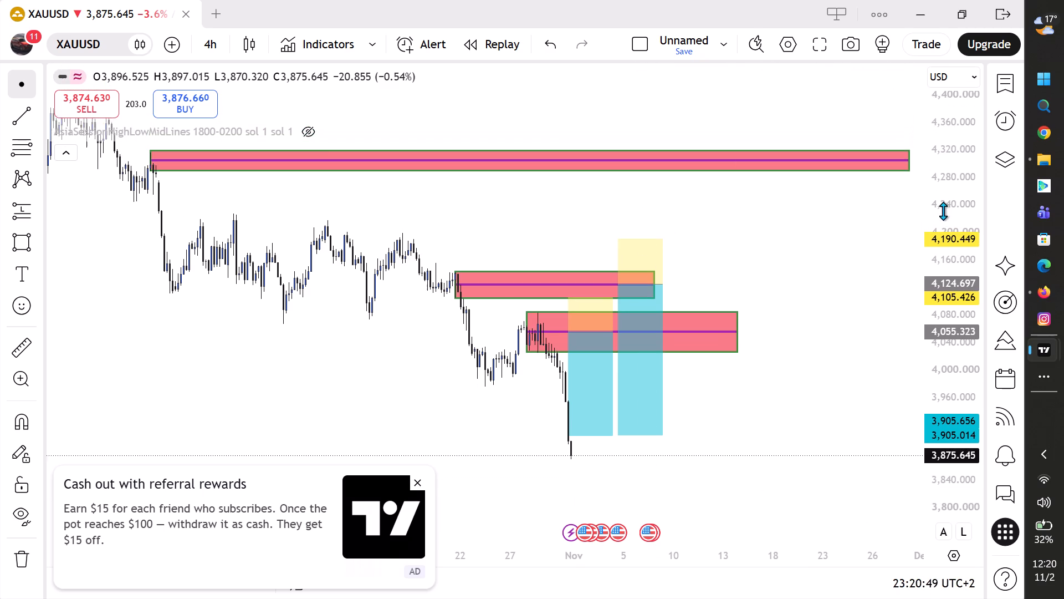
pyautogui.scroll(-8, 943, 211)
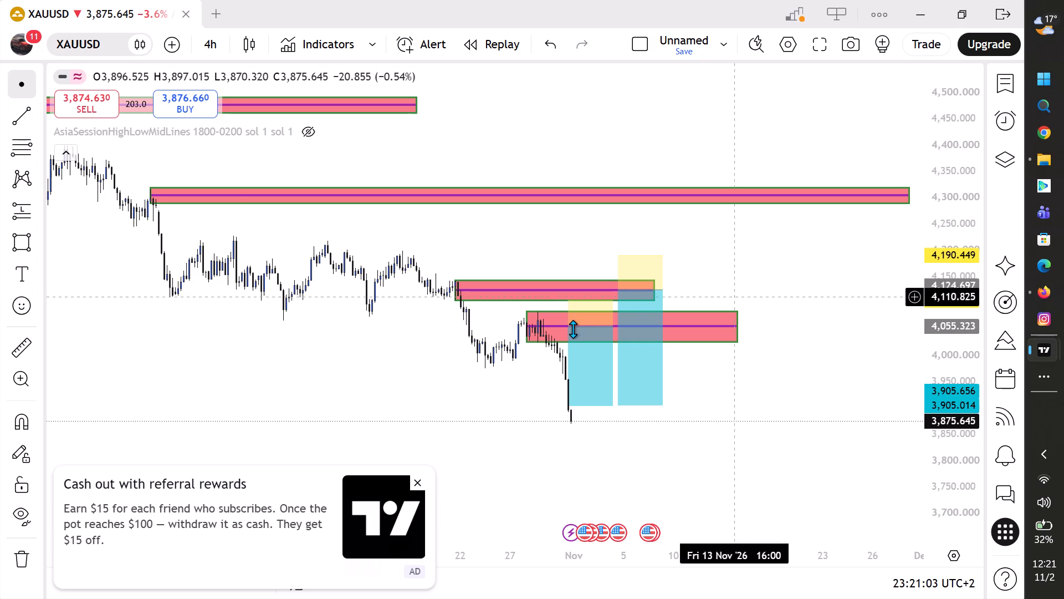
pyautogui.click(37, 210)
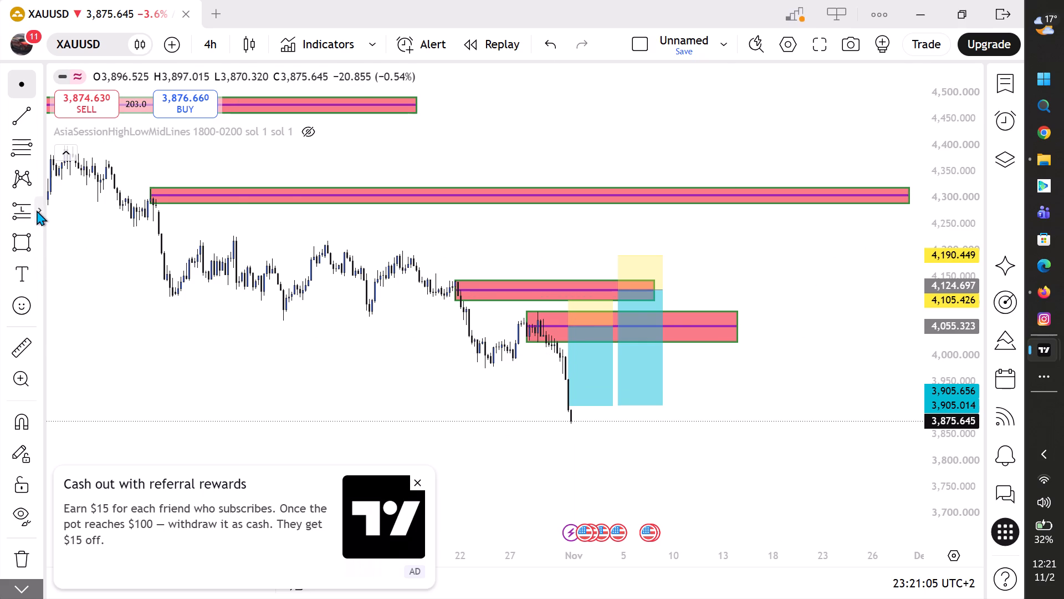
pyautogui.click(114, 182)
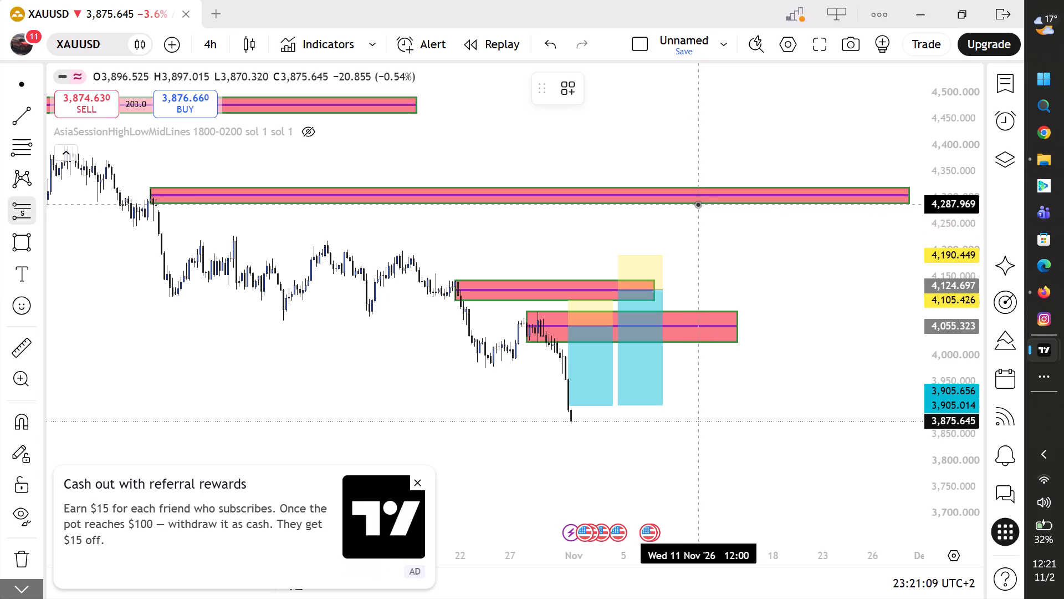
pyautogui.click(662, 204)
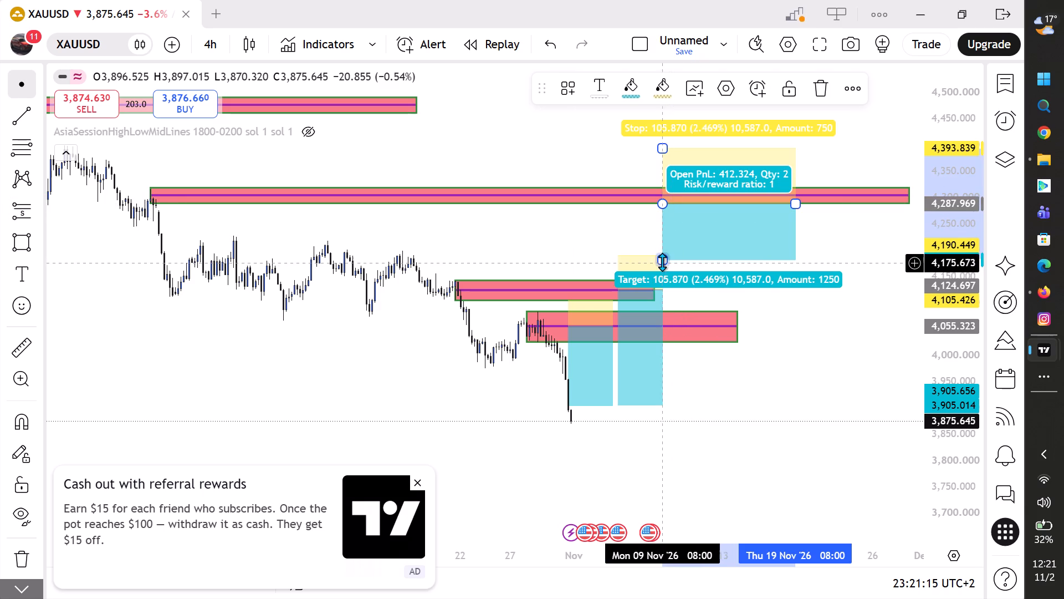
pyautogui.moveTo(662, 260); pyautogui.dragTo(692, 398)
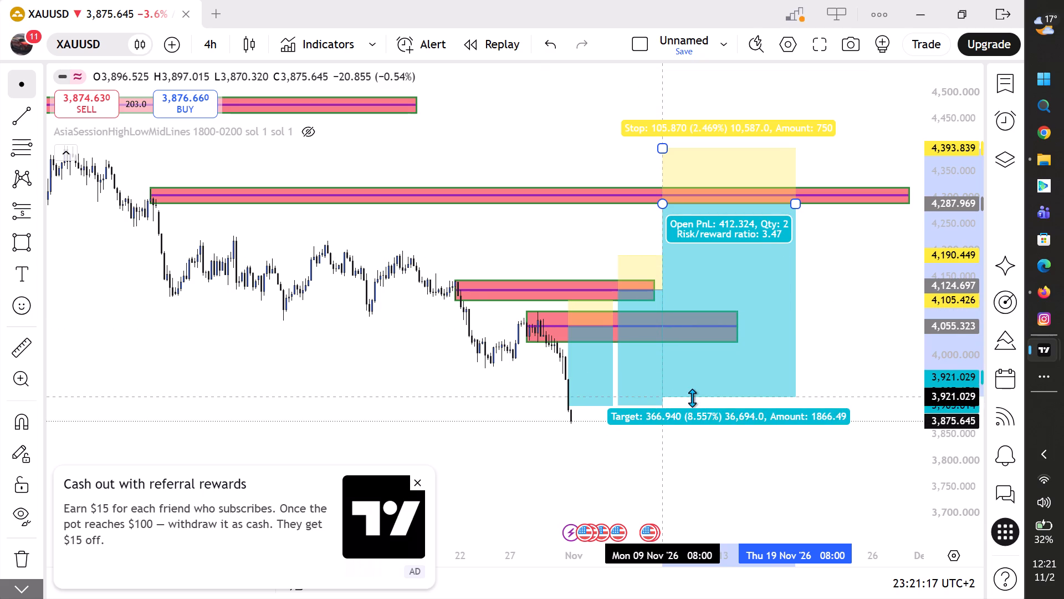
pyautogui.moveTo(692, 398); pyautogui.dragTo(695, 405)
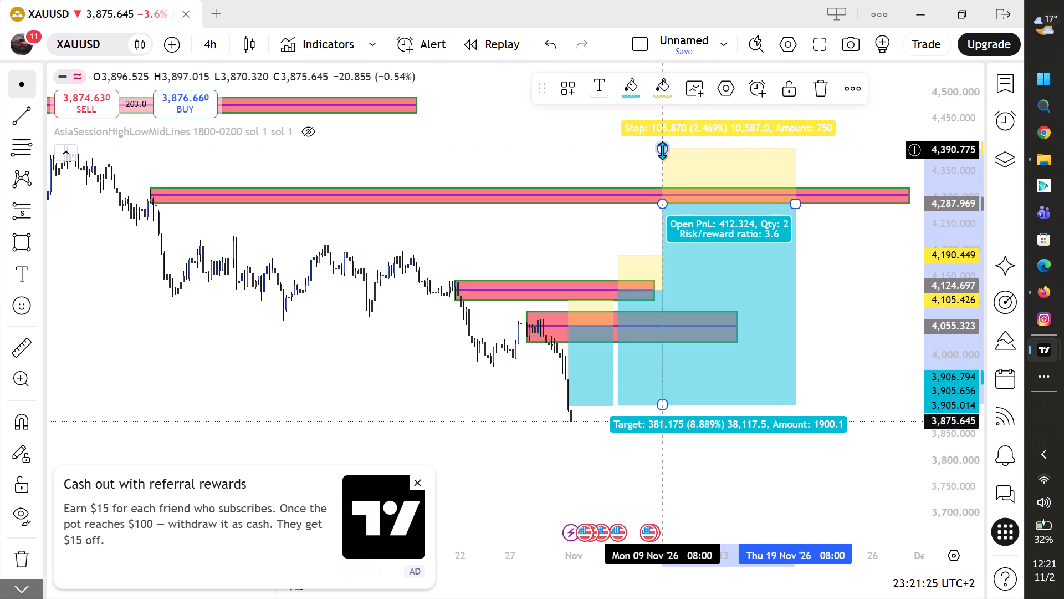
pyautogui.moveTo(662, 150); pyautogui.dragTo(662, 159)
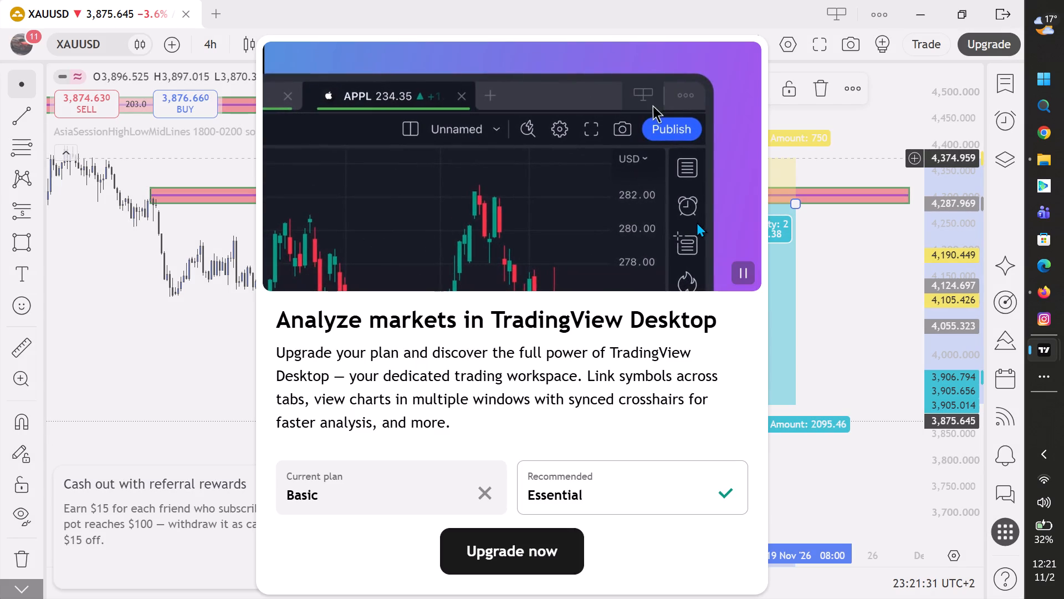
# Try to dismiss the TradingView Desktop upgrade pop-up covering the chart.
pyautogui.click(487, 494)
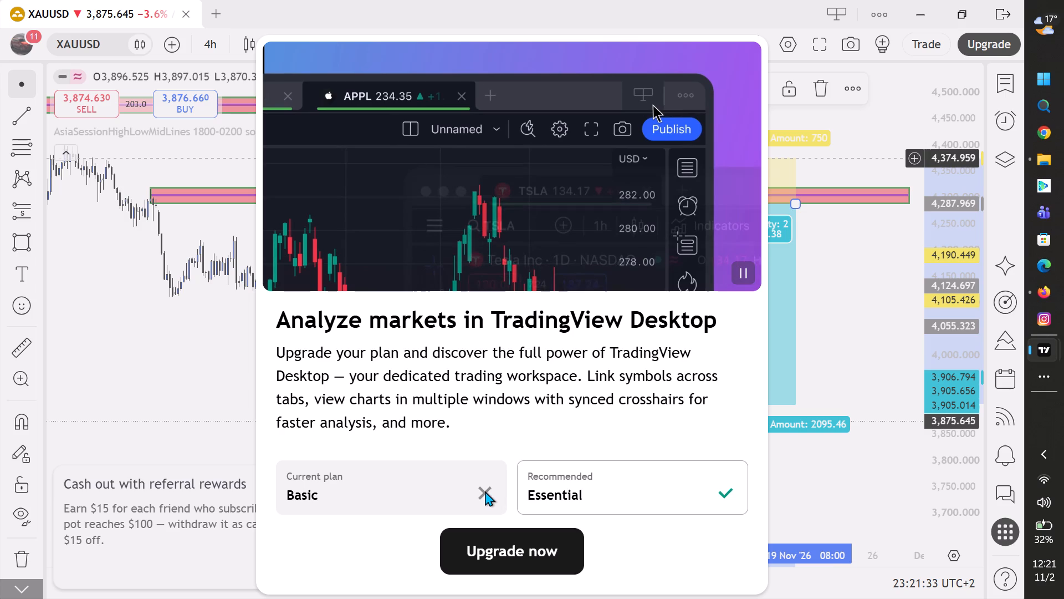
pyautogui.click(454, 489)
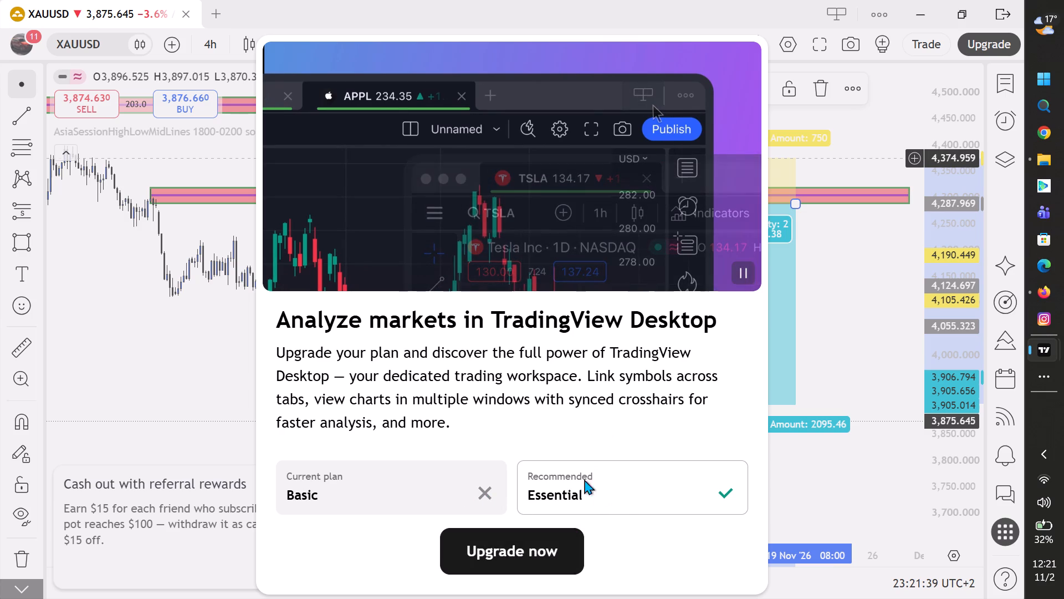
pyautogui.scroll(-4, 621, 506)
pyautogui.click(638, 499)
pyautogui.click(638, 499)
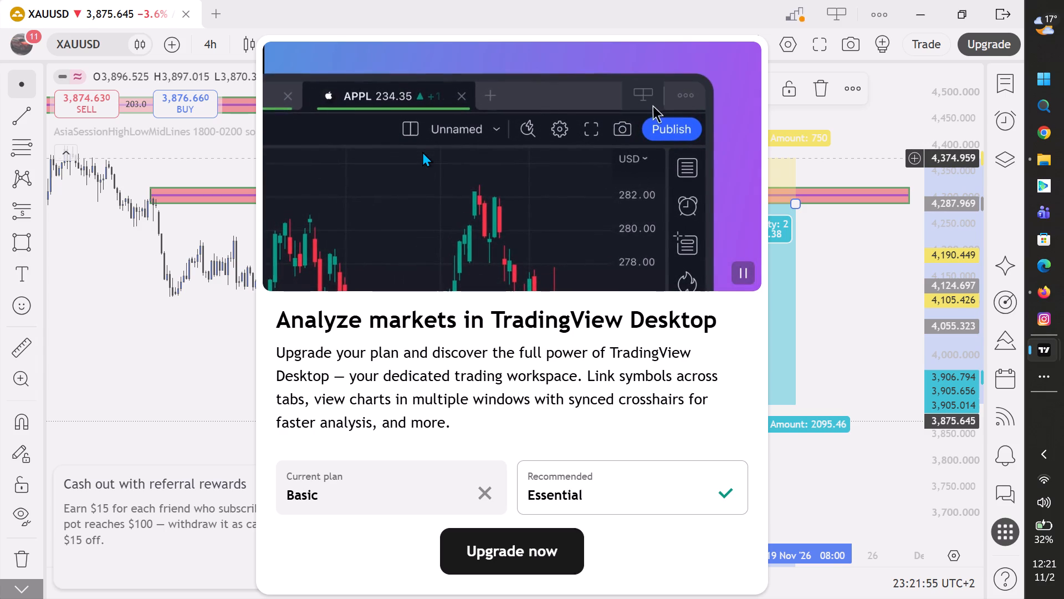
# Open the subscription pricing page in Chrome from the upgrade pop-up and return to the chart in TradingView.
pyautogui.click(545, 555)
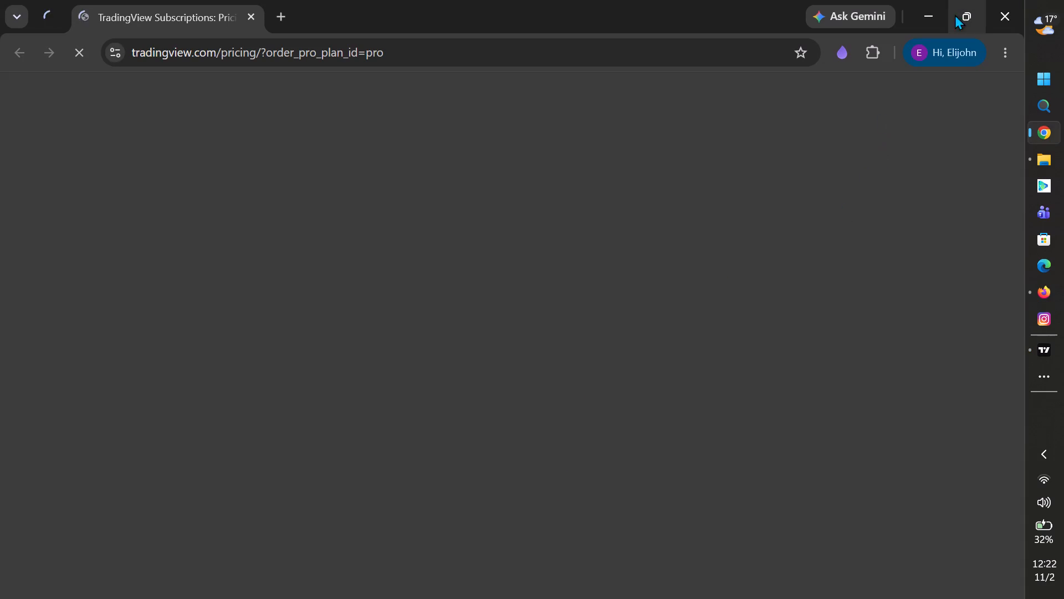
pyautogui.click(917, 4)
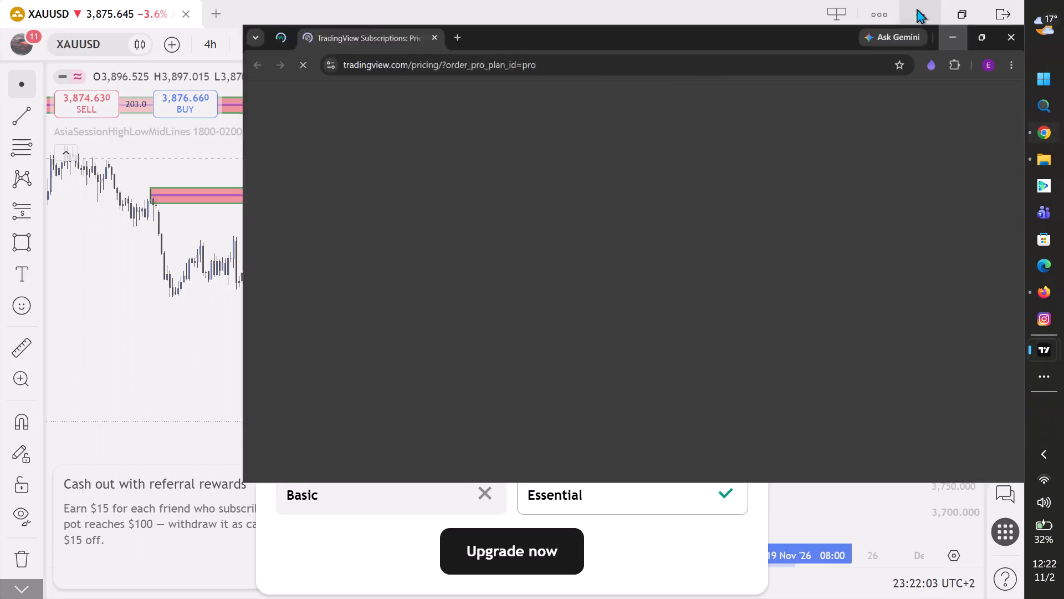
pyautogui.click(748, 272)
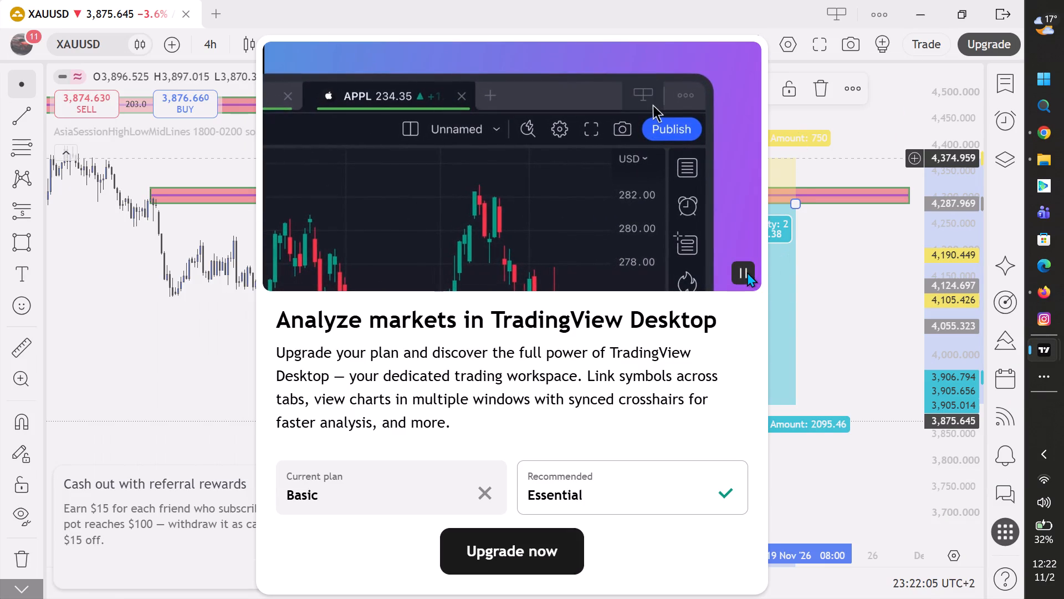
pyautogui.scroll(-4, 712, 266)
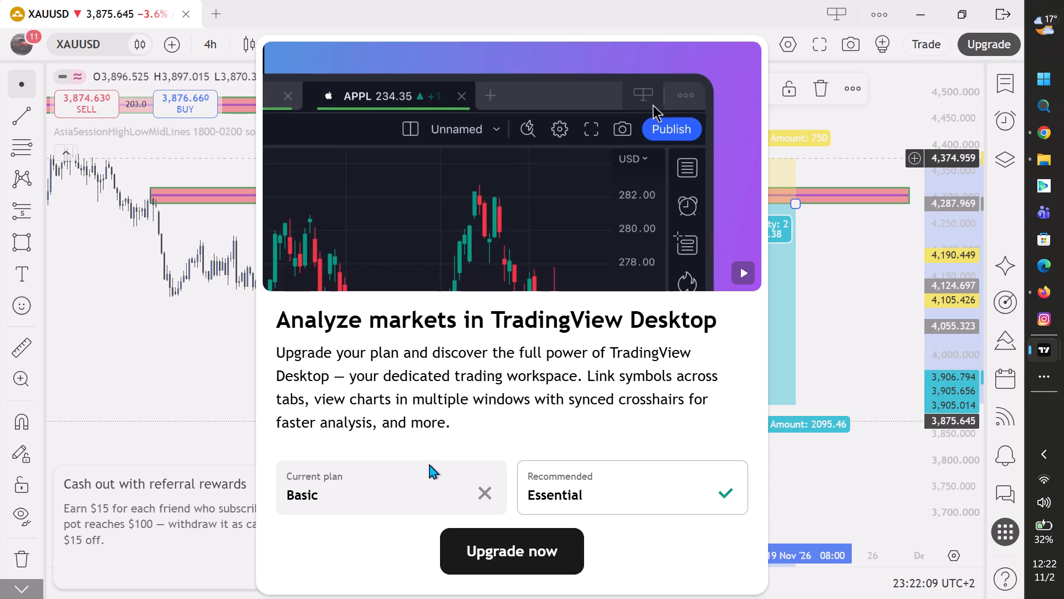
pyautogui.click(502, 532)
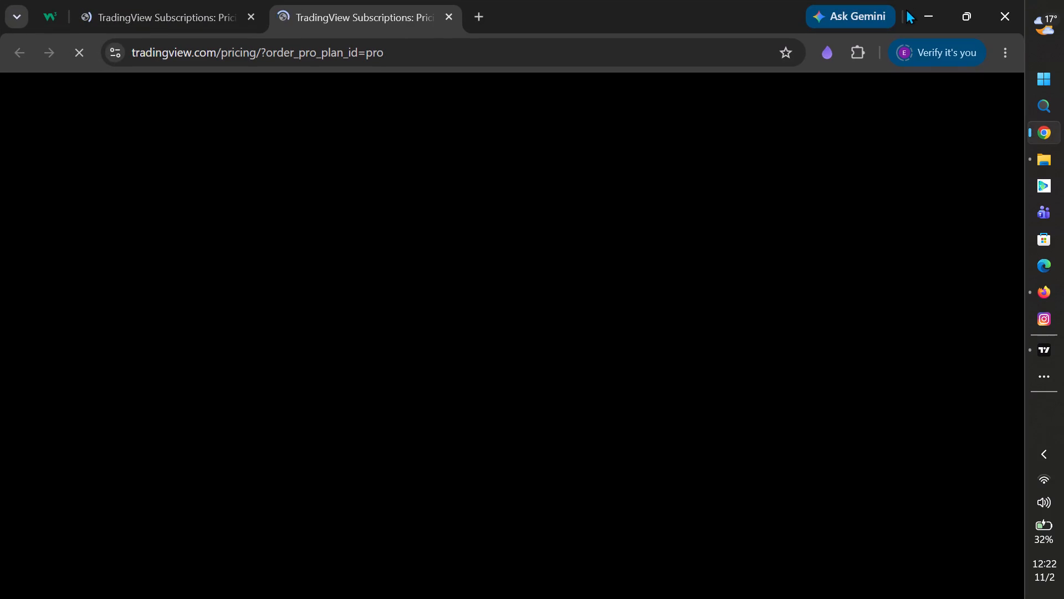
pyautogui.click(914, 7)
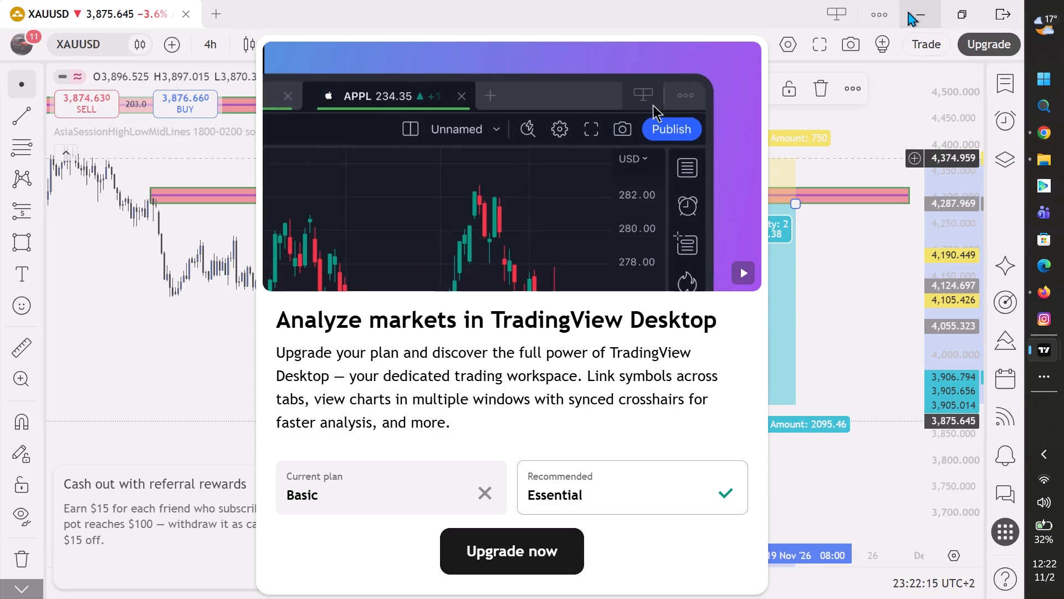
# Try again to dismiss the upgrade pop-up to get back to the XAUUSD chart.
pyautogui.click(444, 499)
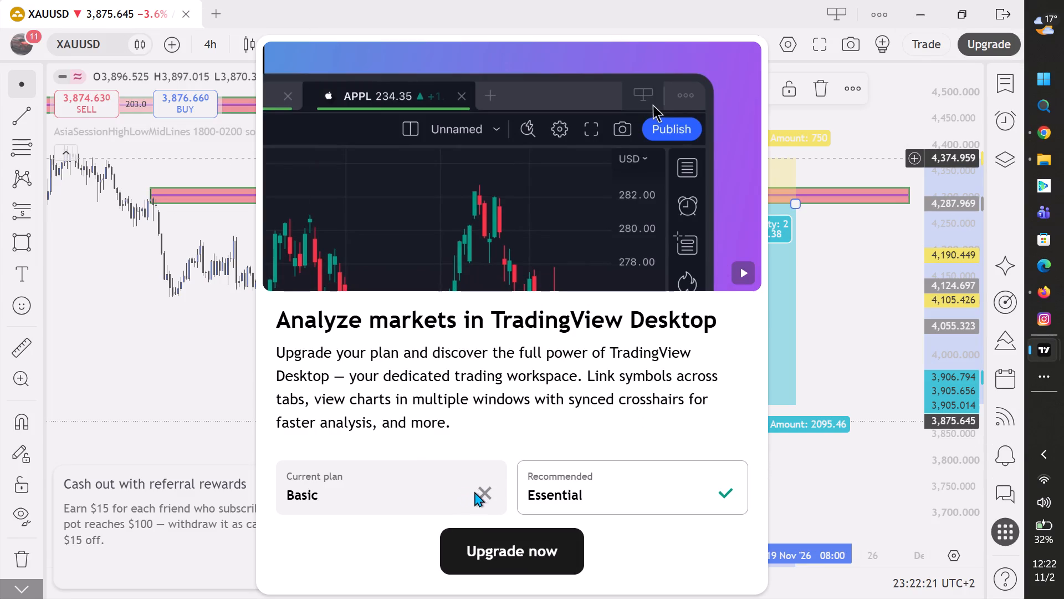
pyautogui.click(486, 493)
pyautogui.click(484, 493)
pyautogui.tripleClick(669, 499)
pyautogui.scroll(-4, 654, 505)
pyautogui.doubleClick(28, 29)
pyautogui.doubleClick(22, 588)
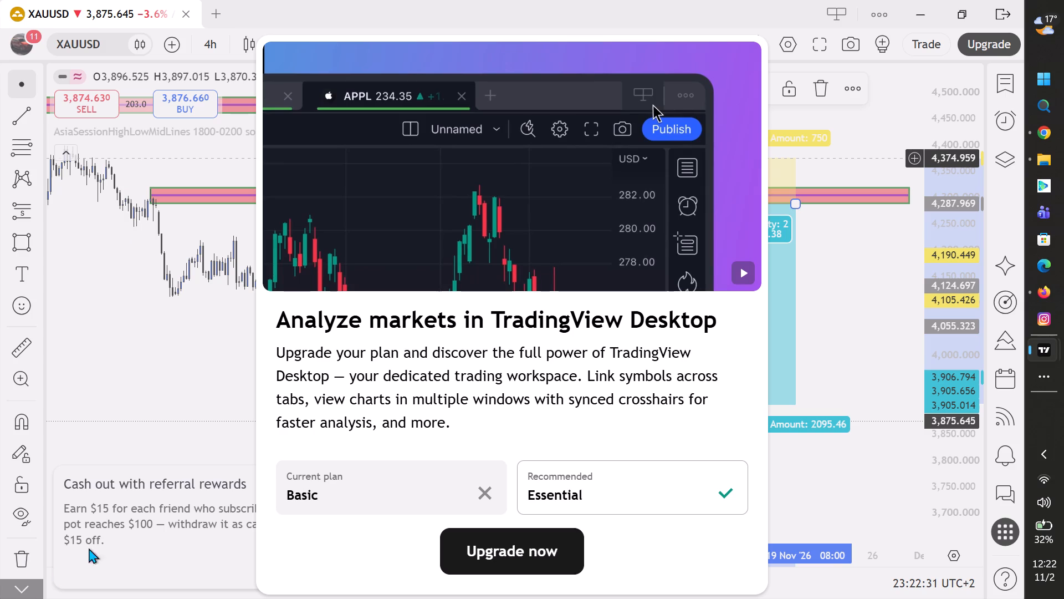
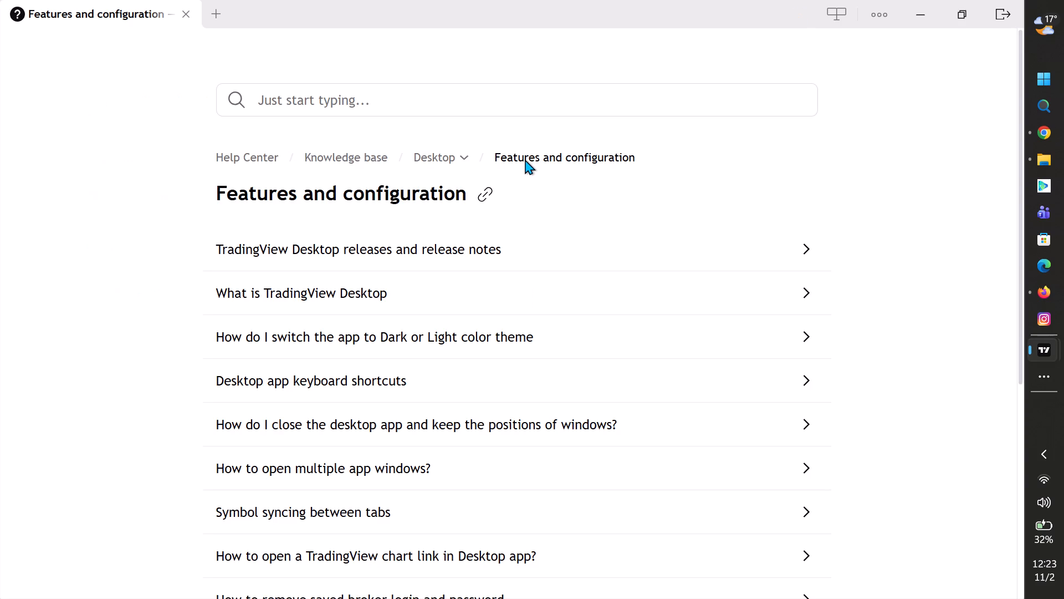
# Close the Help Center page and reopen the XAUUSD chart.
pyautogui.scroll(1, 666, 177)
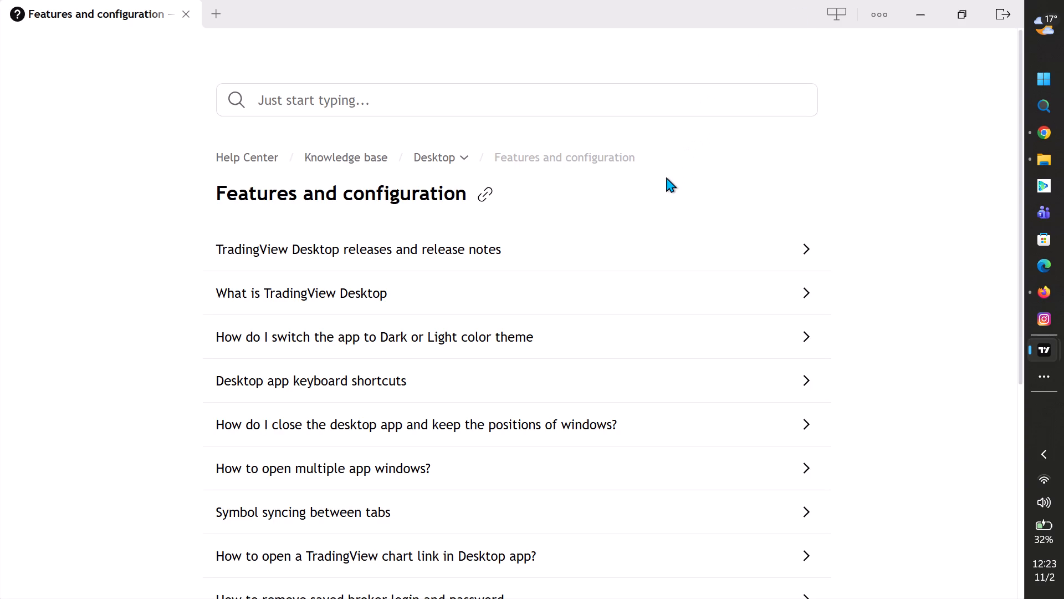
pyautogui.scroll(2, 666, 177)
pyautogui.click(184, 18)
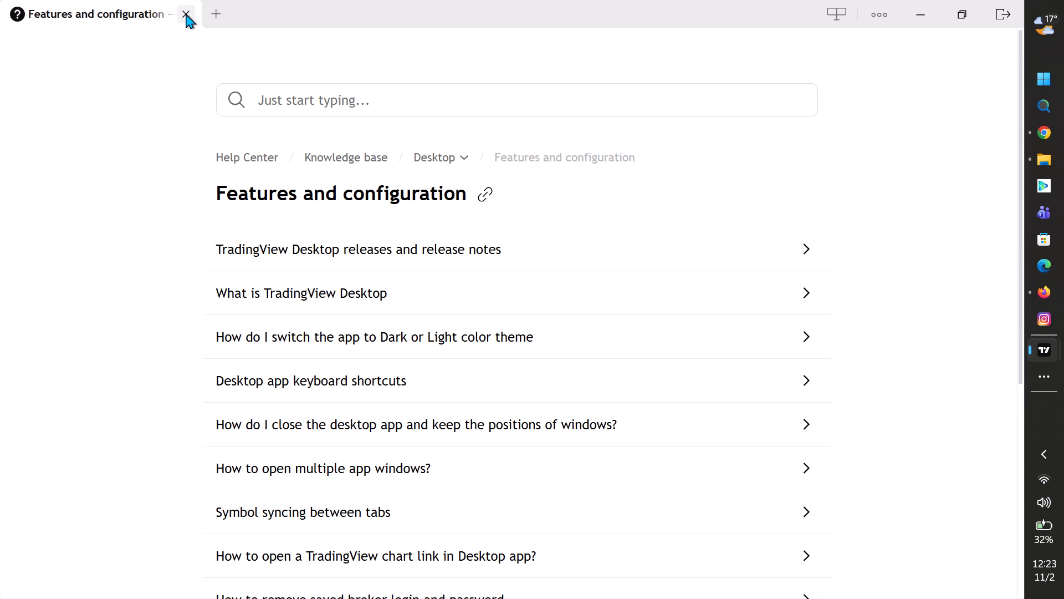
pyautogui.click(186, 13)
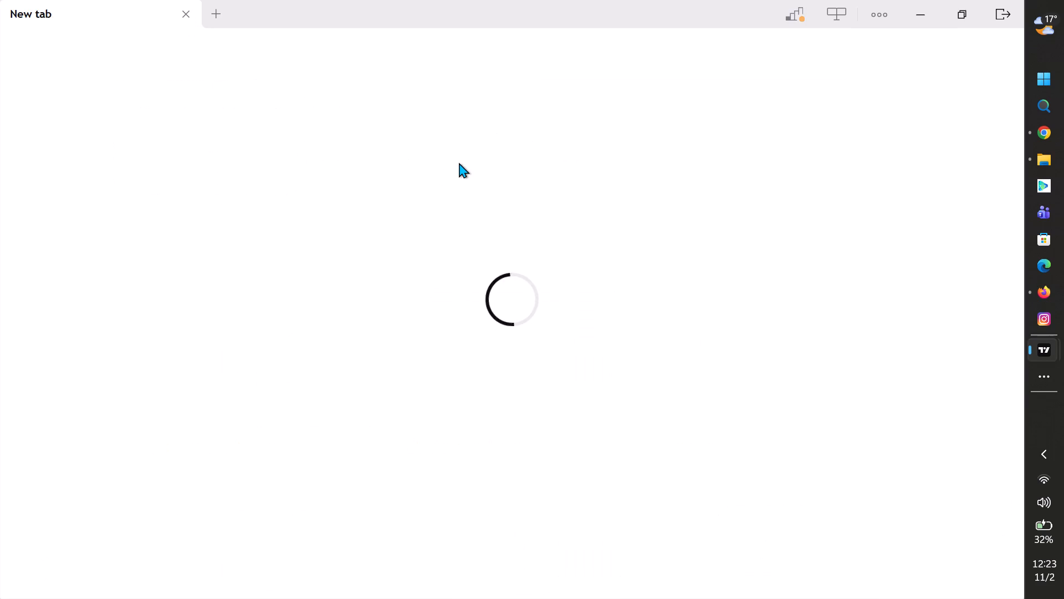
pyautogui.click(429, 151)
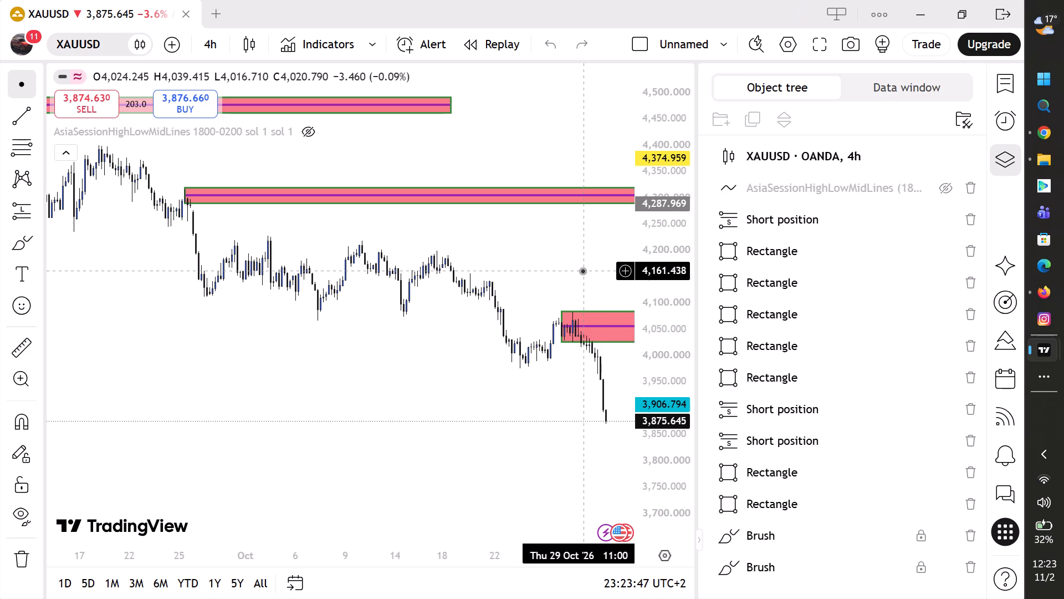
# Show the chart fullscreen and move the late-September zone's short position to end on 23 November, entry about 4,285.
pyautogui.moveTo(405, 382); pyautogui.dragTo(332, 361)
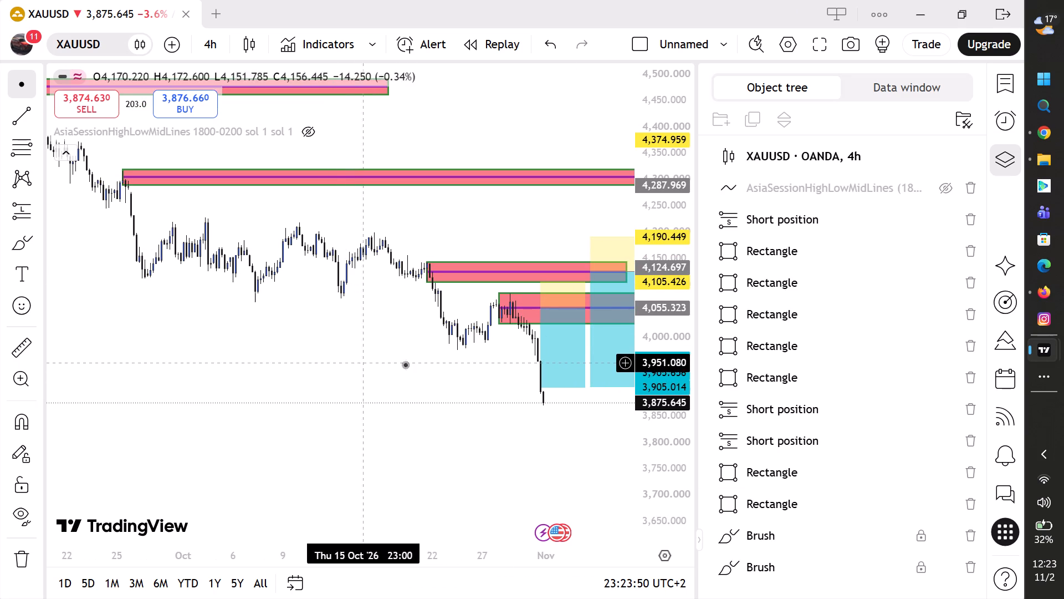
pyautogui.click(815, 42)
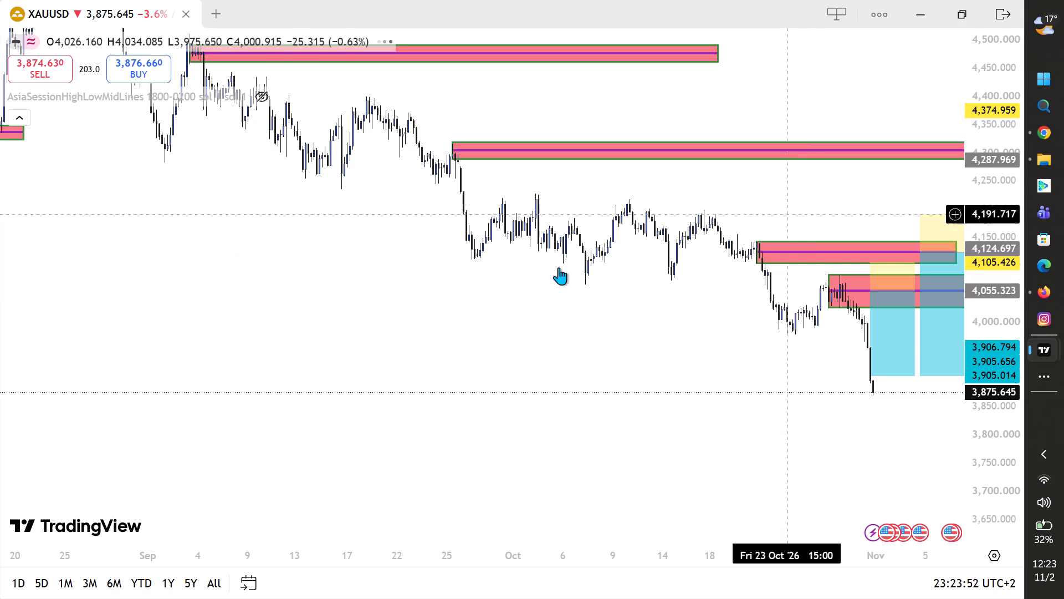
pyautogui.moveTo(390, 369); pyautogui.dragTo(207, 340)
pyautogui.moveTo(272, 362); pyautogui.dragTo(211, 362)
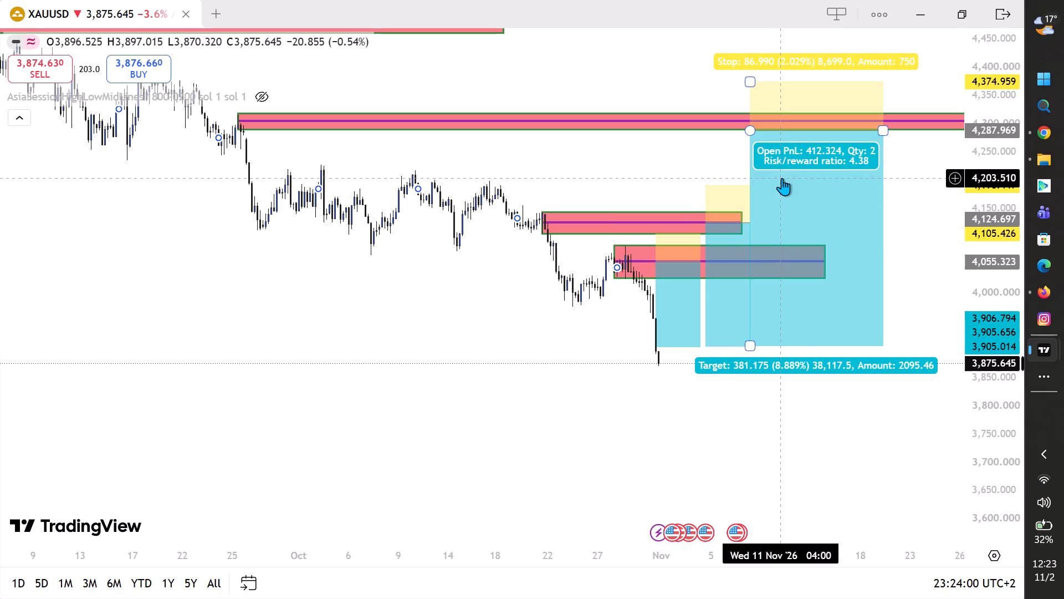
pyautogui.moveTo(782, 178); pyautogui.dragTo(815, 180)
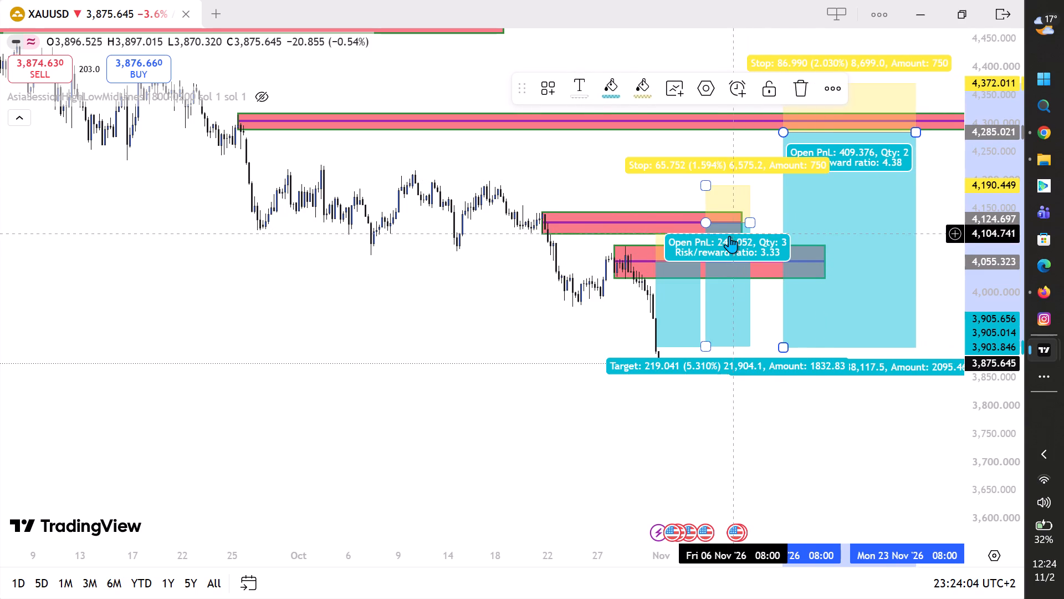
# Shift the 21 October zone's short position back to start on 3 November and extend that zone to 18 November.
pyautogui.moveTo(726, 234); pyautogui.dragTo(698, 234)
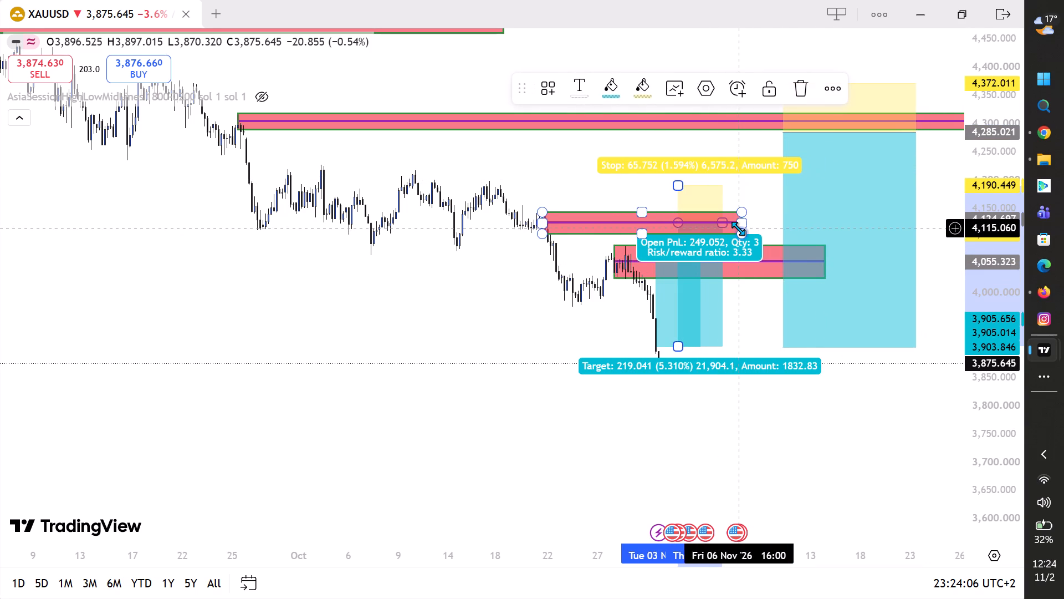
pyautogui.moveTo(738, 225); pyautogui.dragTo(842, 214)
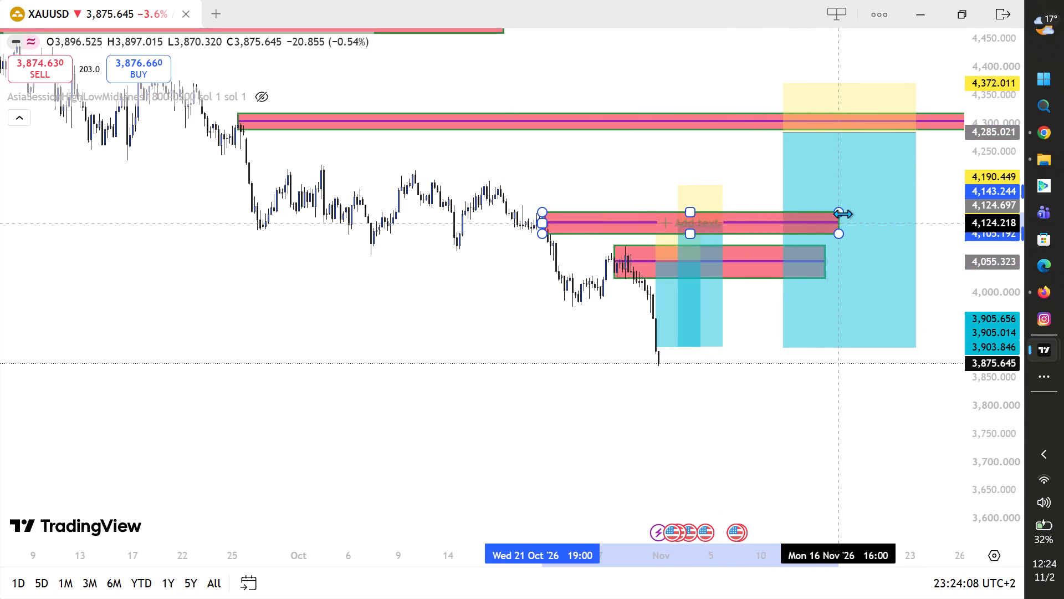
pyautogui.moveTo(842, 214); pyautogui.dragTo(863, 212)
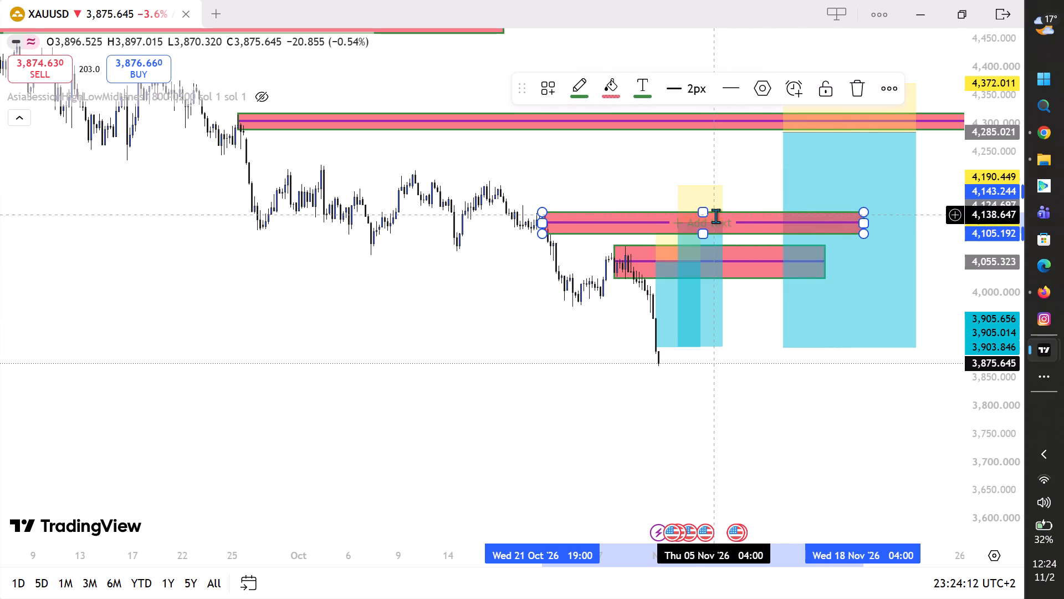
# Widen the 21 October zone's short position and move it to 4–9 November: entry about 4,126, stop about 4,192, target about 3,907.
pyautogui.moveTo(720, 220); pyautogui.dragTo(734, 219)
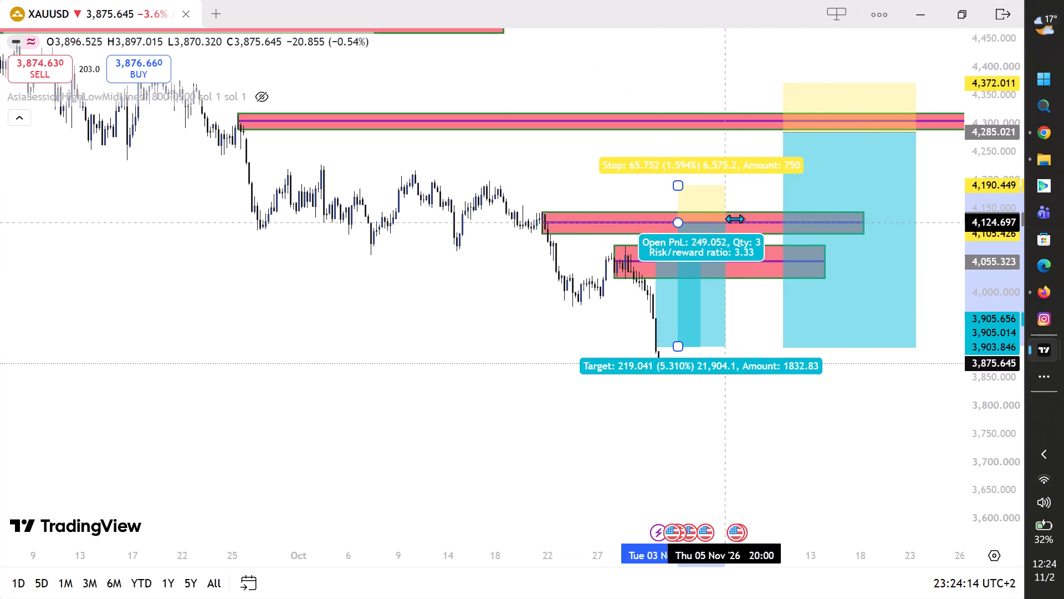
pyautogui.moveTo(734, 219); pyautogui.dragTo(727, 223)
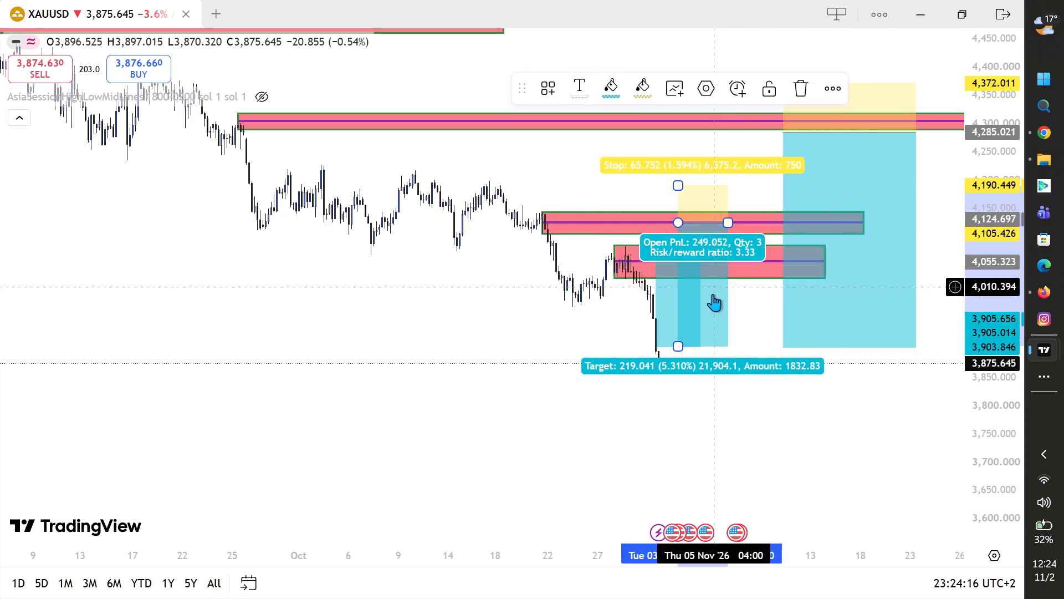
pyautogui.moveTo(712, 306); pyautogui.dragTo(743, 306)
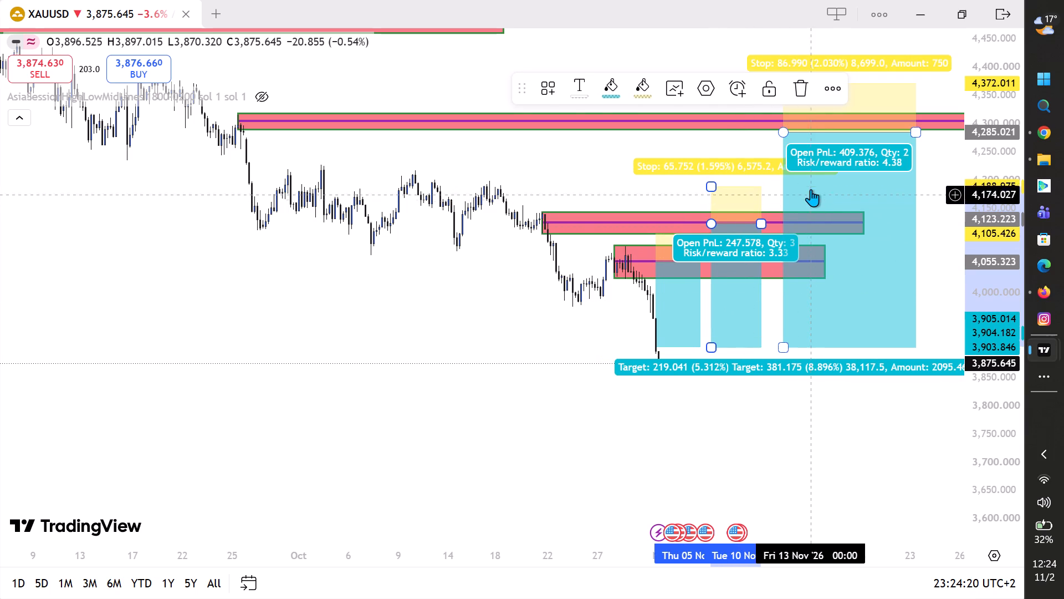
pyautogui.click(825, 165)
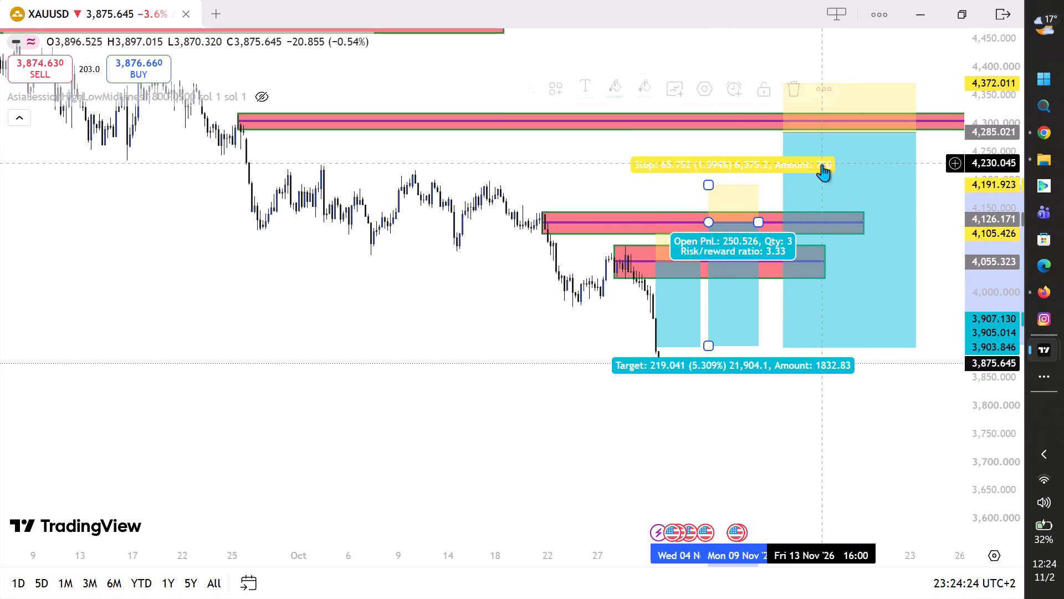
pyautogui.click(561, 407)
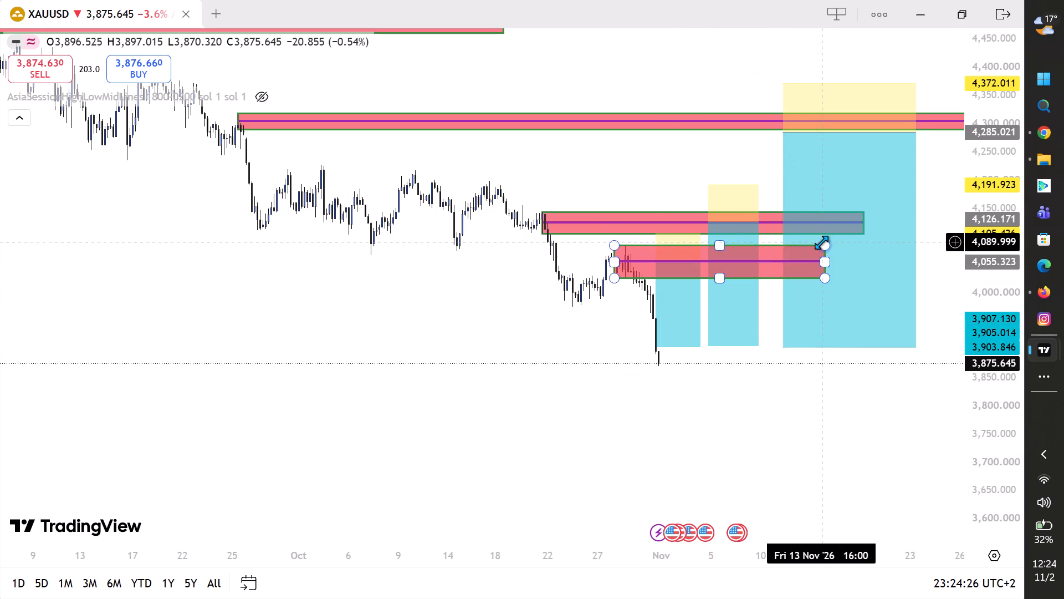
# Move the late-September zone's short position to start on 11 November: entry about 4,303, stop about 4,390, target about 3,922.
pyautogui.moveTo(864, 183); pyautogui.dragTo(866, 172)
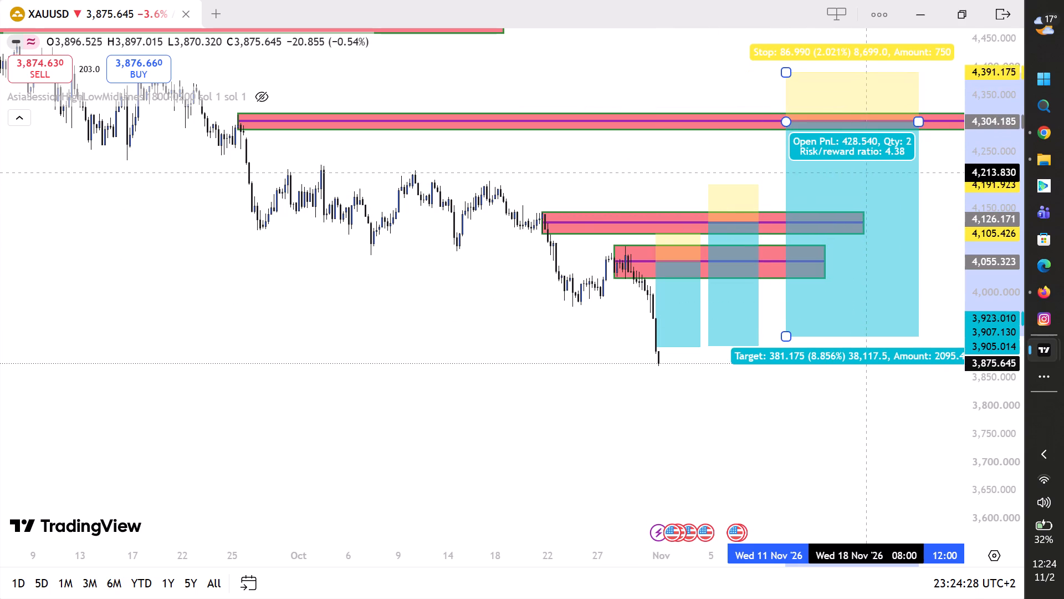
pyautogui.moveTo(866, 172); pyautogui.dragTo(866, 174)
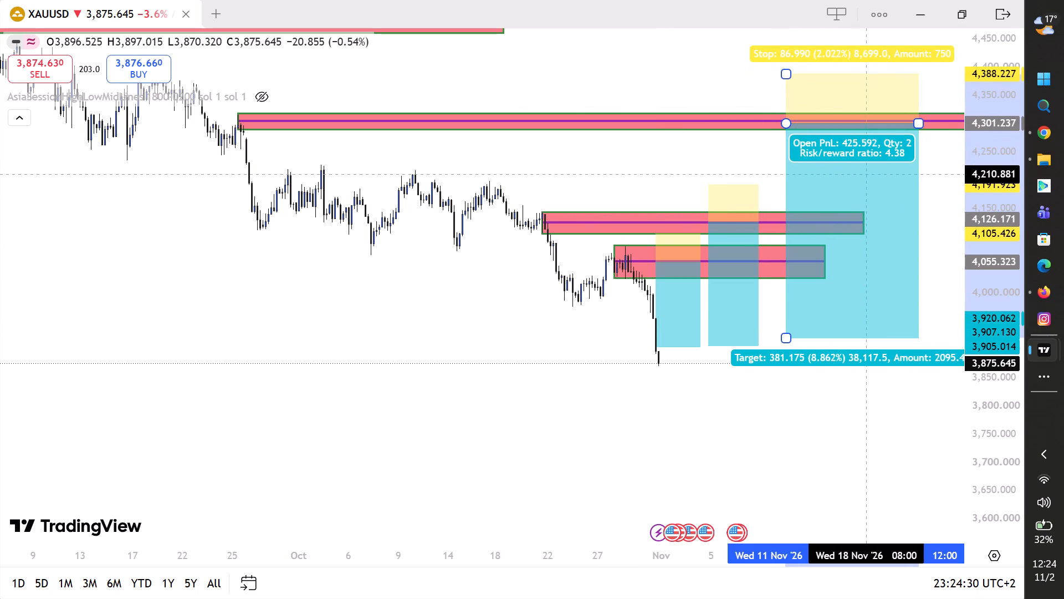
pyautogui.moveTo(866, 174); pyautogui.dragTo(866, 173)
pyautogui.click(421, 418)
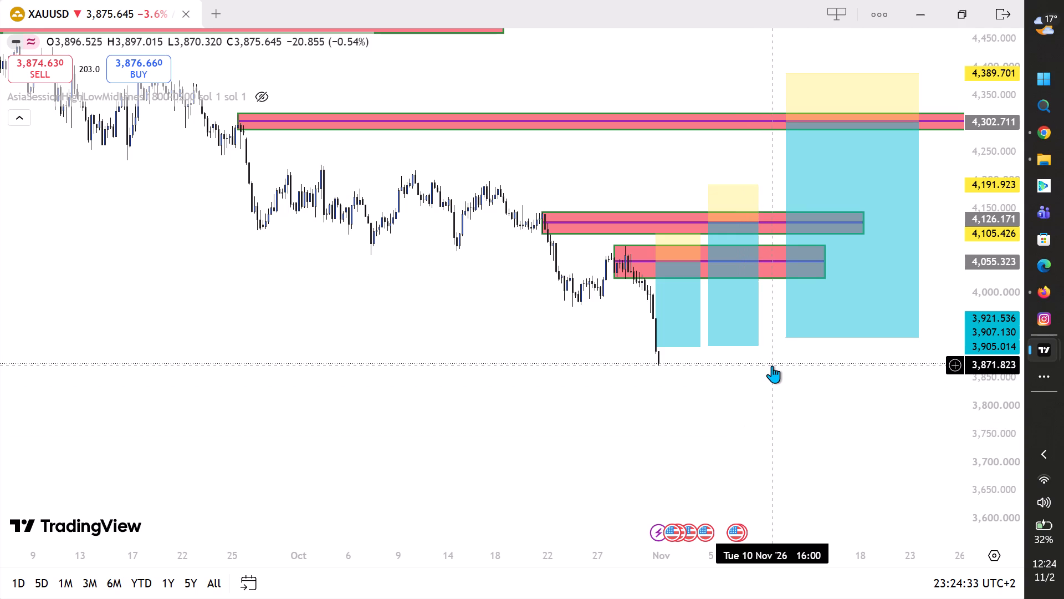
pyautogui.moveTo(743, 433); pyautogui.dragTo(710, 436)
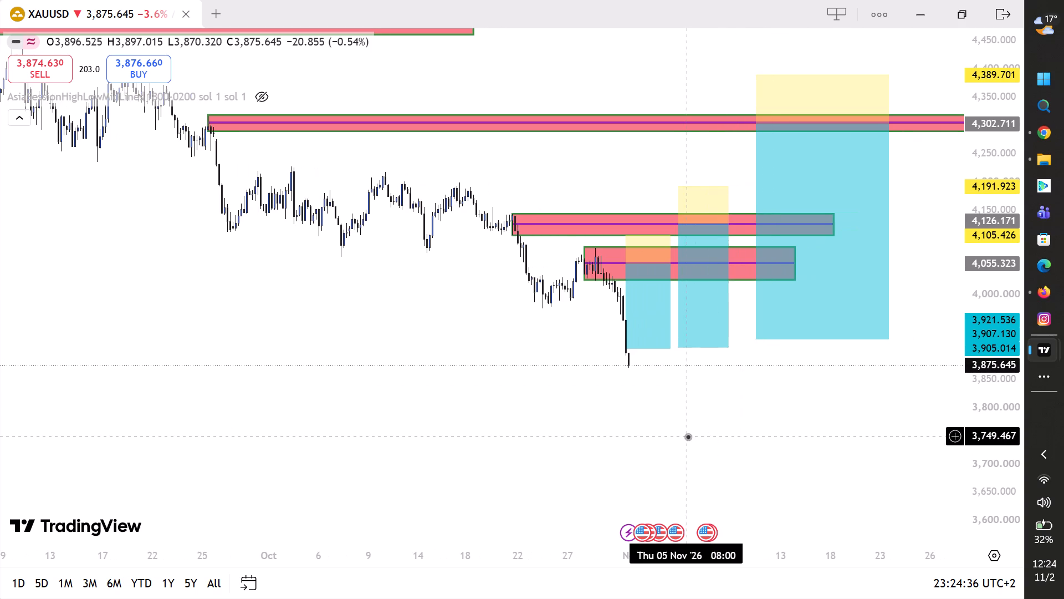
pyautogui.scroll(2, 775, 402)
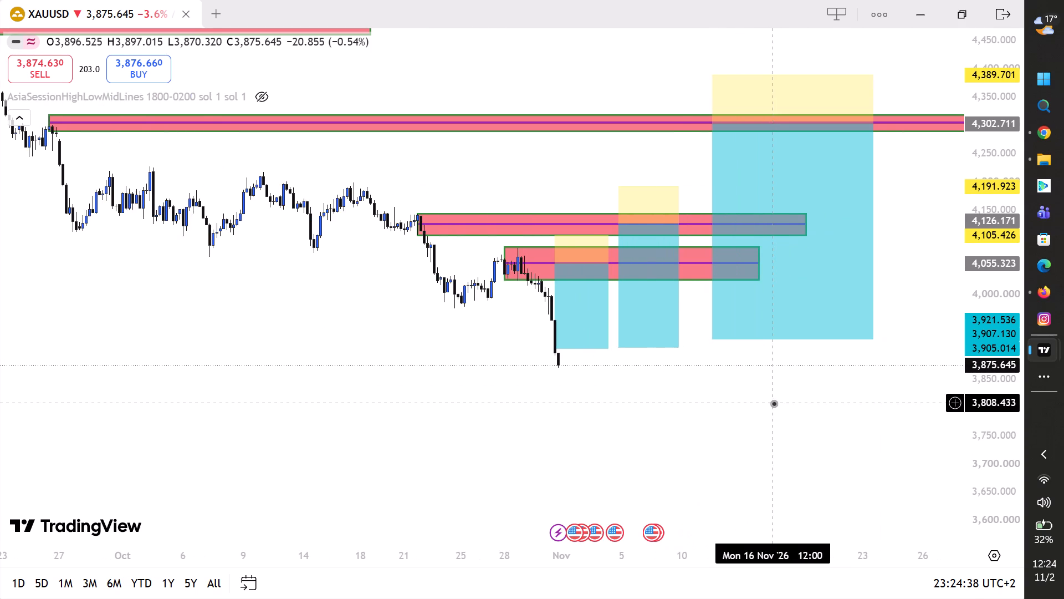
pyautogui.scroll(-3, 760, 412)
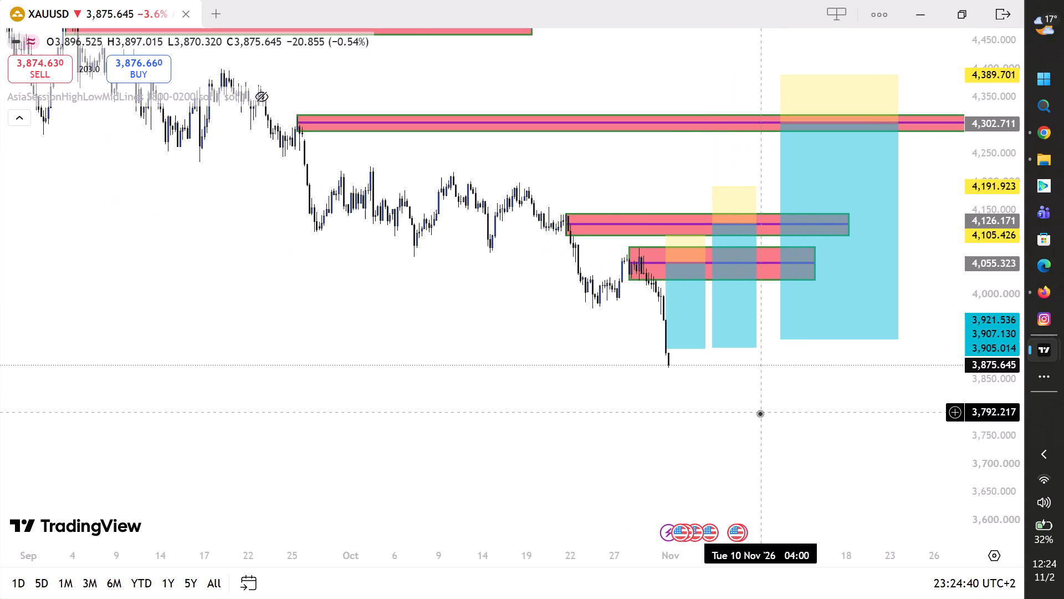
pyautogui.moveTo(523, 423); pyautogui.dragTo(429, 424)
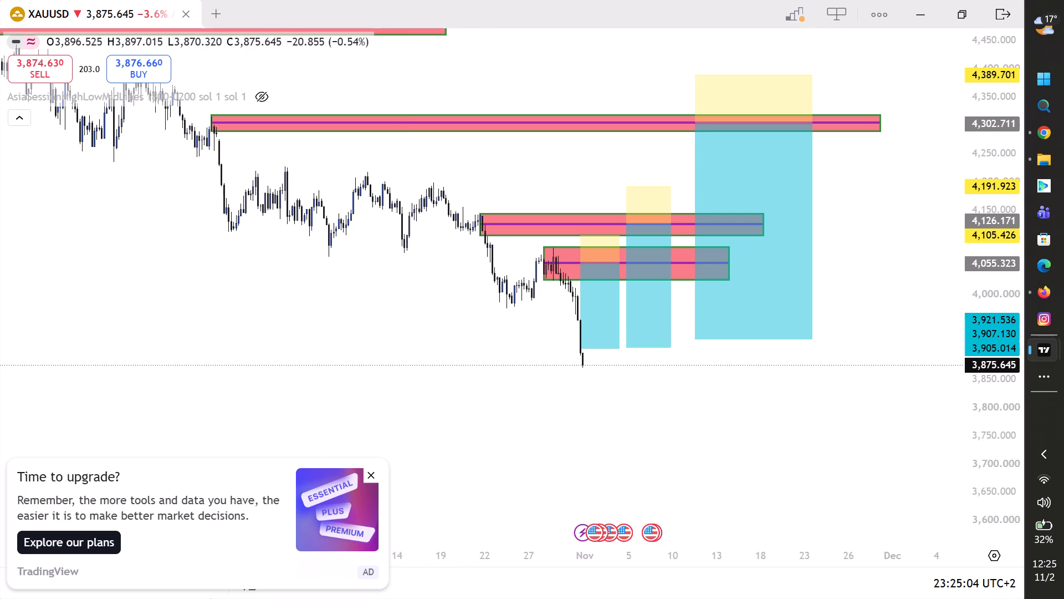
# Exit the fullscreen view and switch the chart to the 15-minute timeframe.
pyautogui.press('Escape')
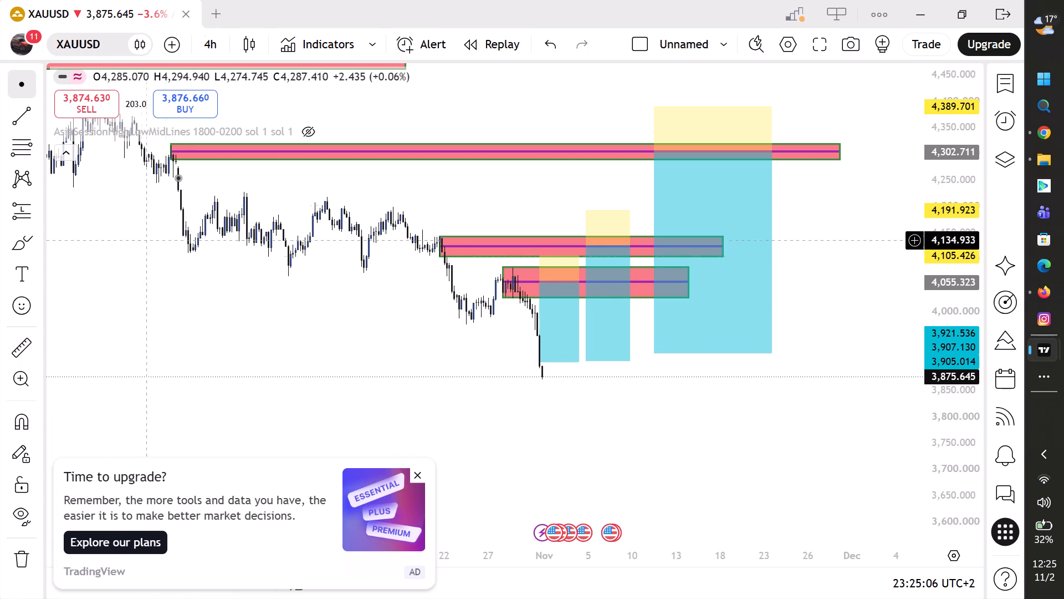
pyautogui.click(208, 35)
pyautogui.scroll(-1, 333, 341)
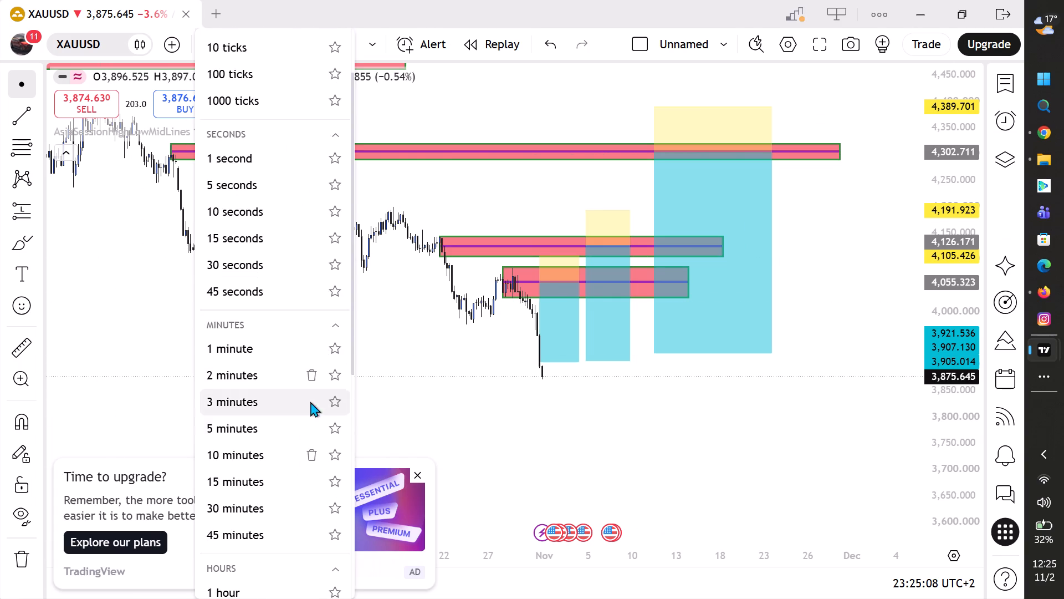
pyautogui.click(294, 478)
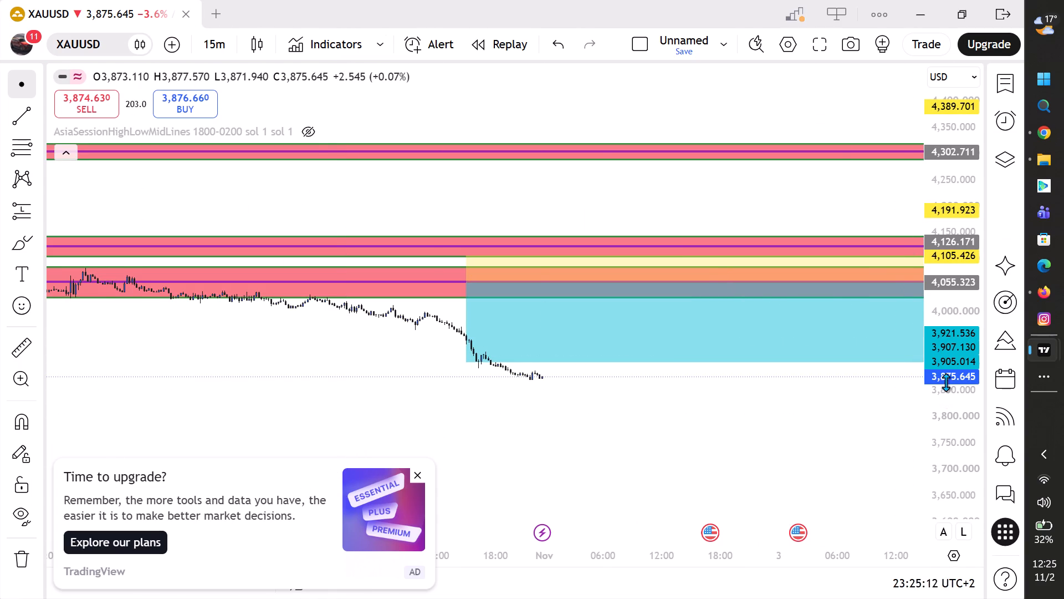
# Dismiss the upgrade ad and examine the 15-minute price action from the 28 October supply zone to the latest candle.
pyautogui.scroll(2, 946, 383)
pyautogui.scroll(3, 800, 437)
pyautogui.scroll(3, 945, 359)
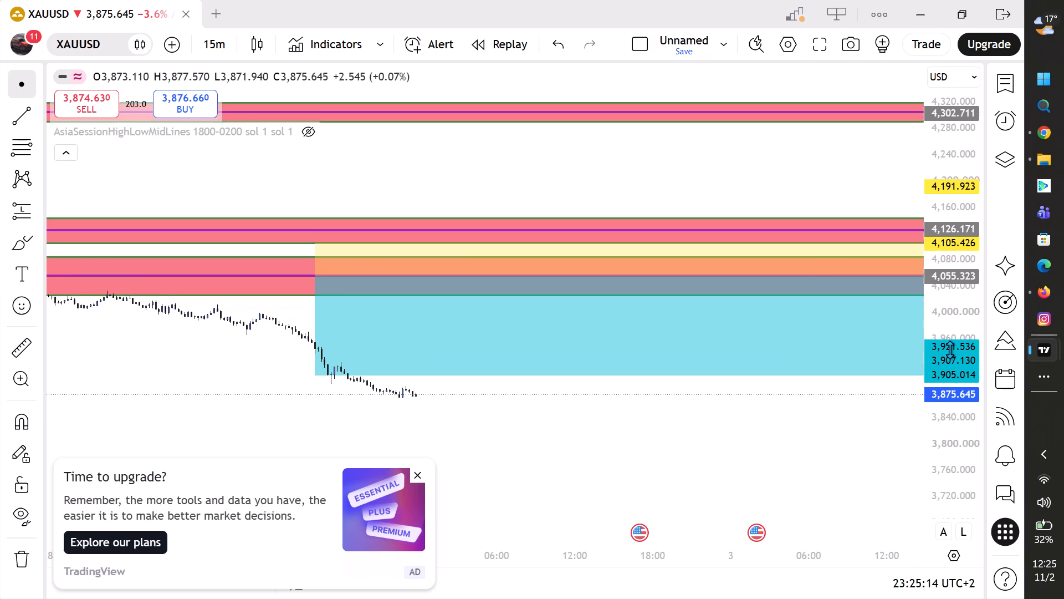
pyautogui.scroll(17, 950, 349)
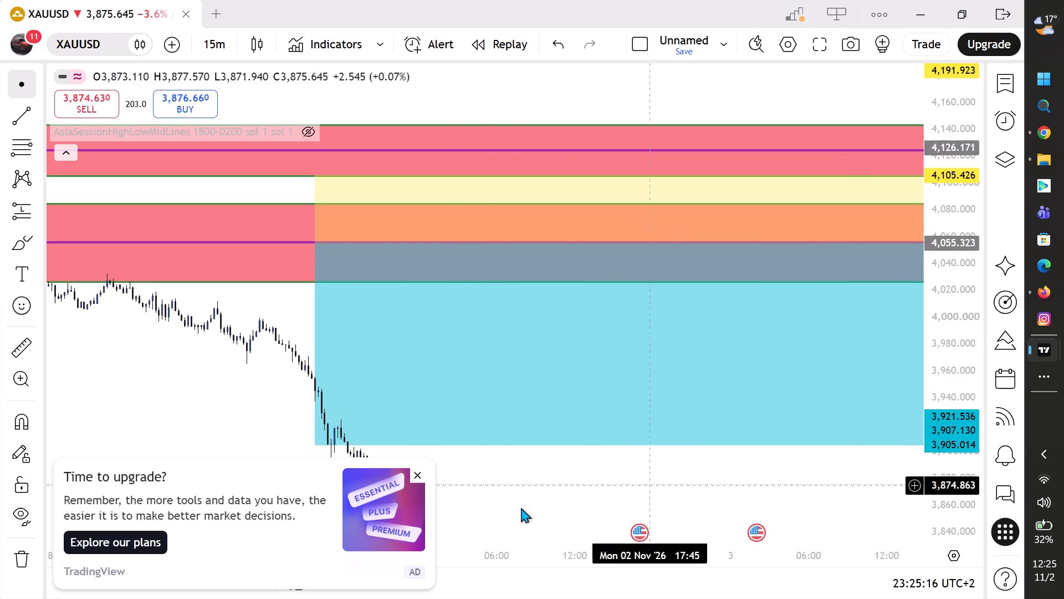
pyautogui.click(417, 478)
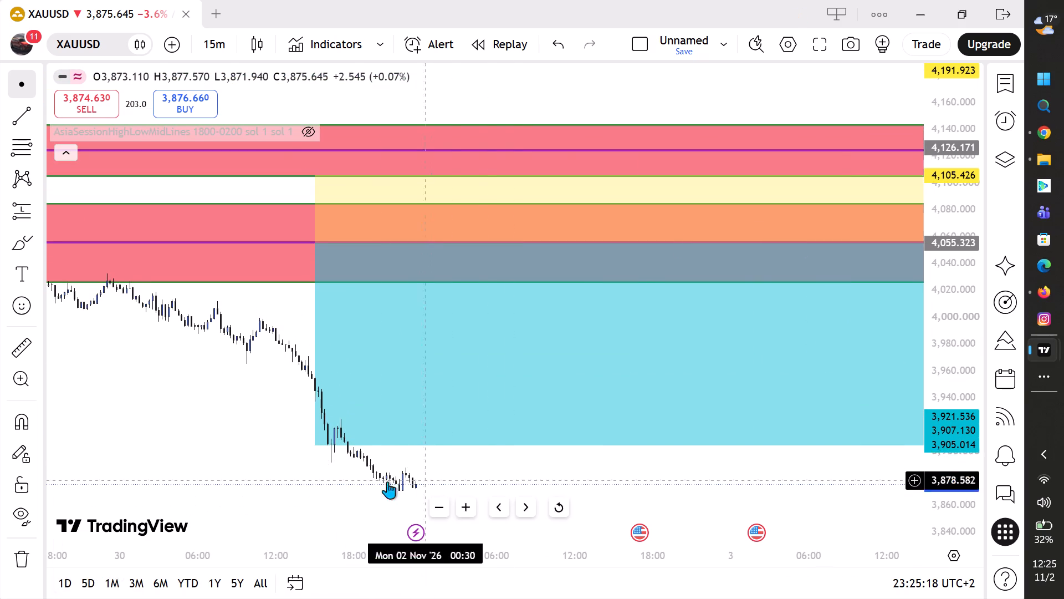
pyautogui.scroll(-3, 250, 448)
pyautogui.scroll(-5, 214, 420)
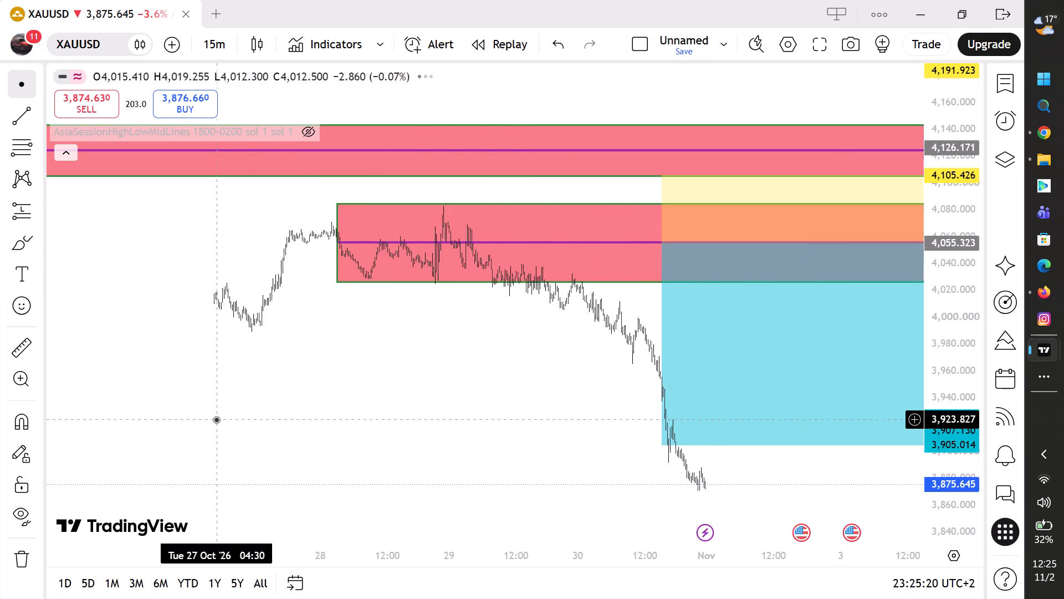
pyautogui.scroll(3, 216, 419)
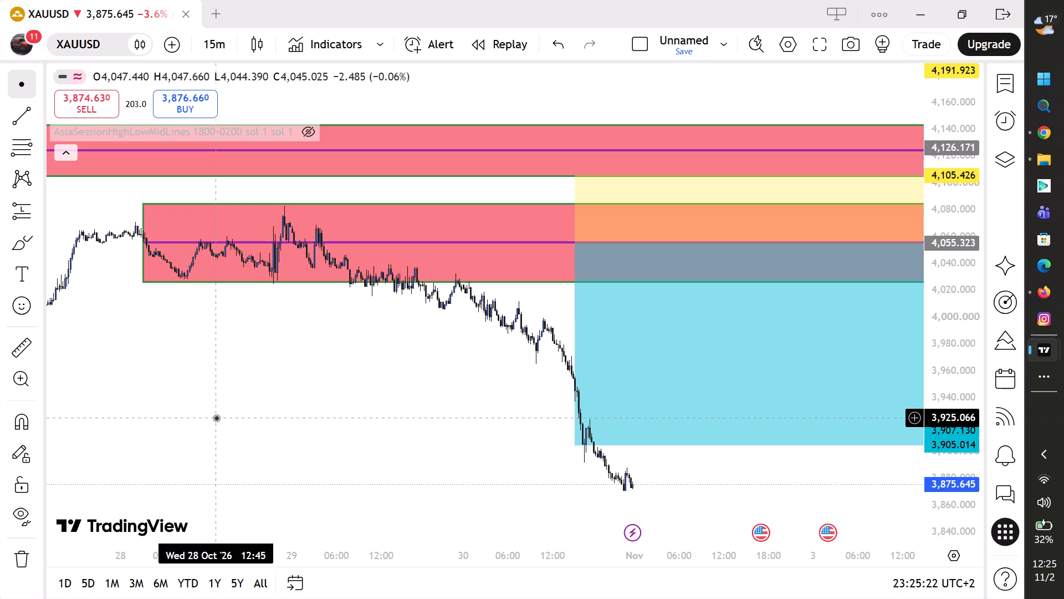
pyautogui.scroll(1, 216, 418)
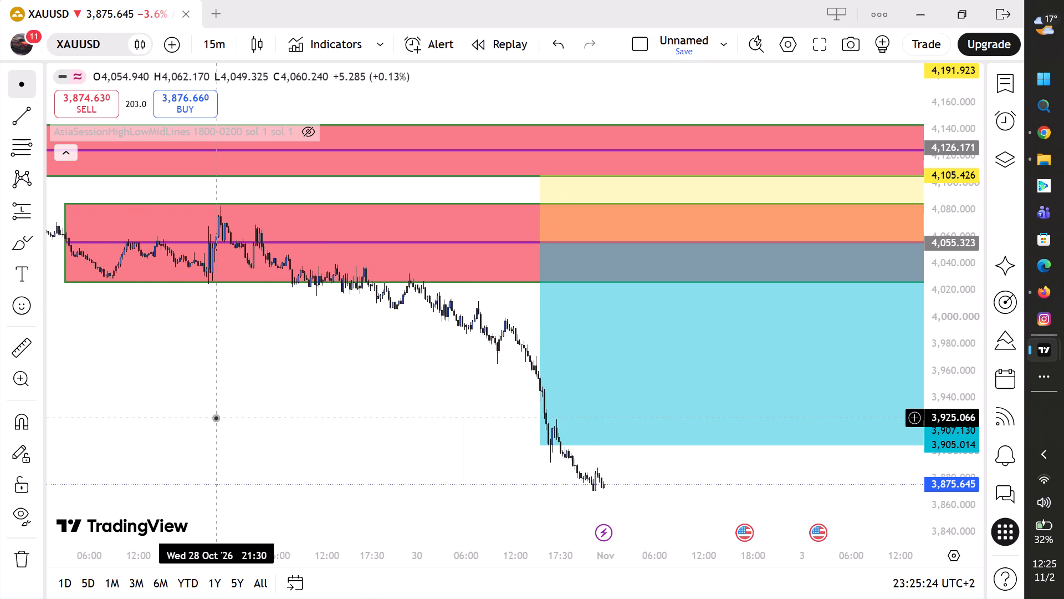
pyautogui.scroll(1, 216, 418)
# Switch the chart to the 45-minute timeframe.
pyautogui.click(218, 40)
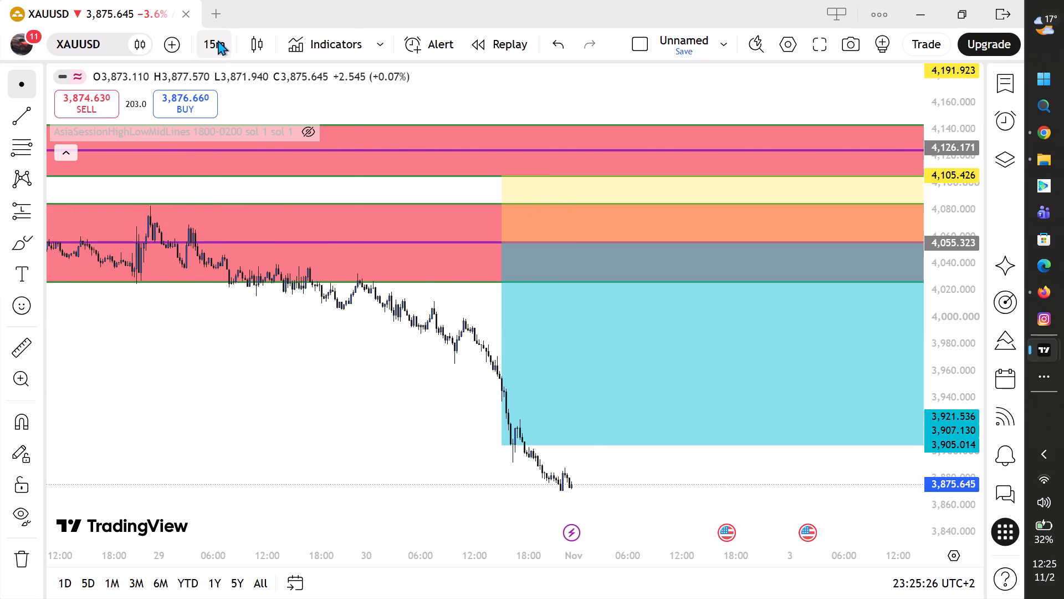
pyautogui.scroll(-1, 299, 468)
pyautogui.click(278, 526)
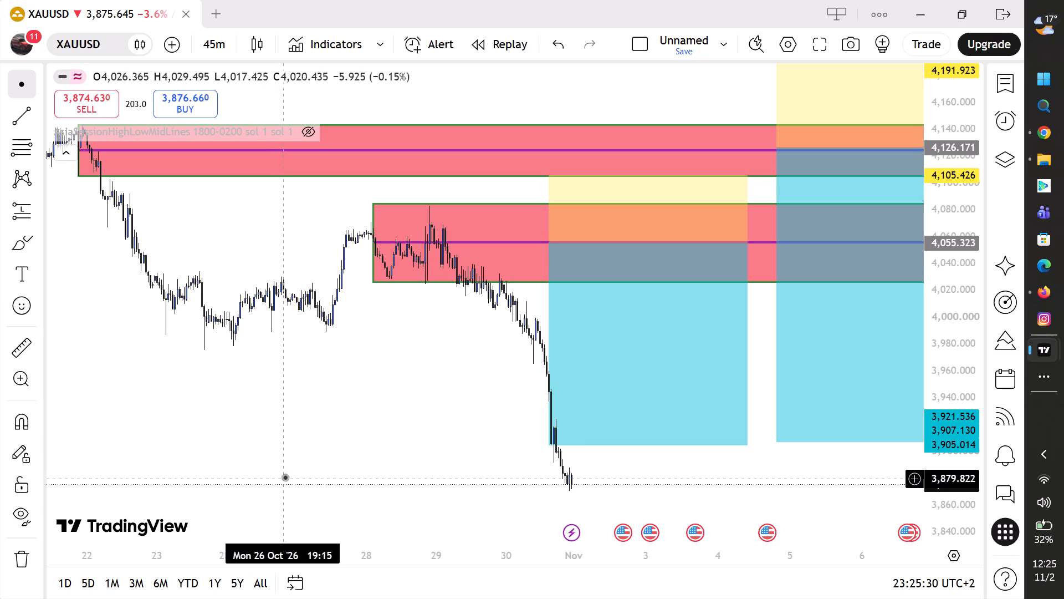
# Switch the chart to the 1-hour timeframe.
pyautogui.moveTo(252, 458); pyautogui.dragTo(289, 481)
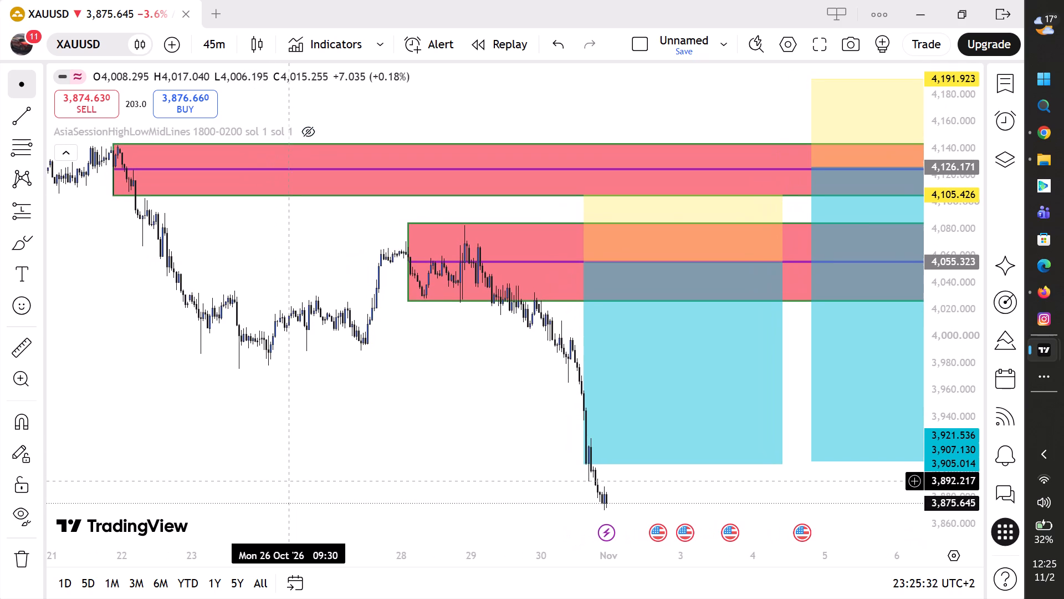
pyautogui.moveTo(289, 481); pyautogui.dragTo(289, 480)
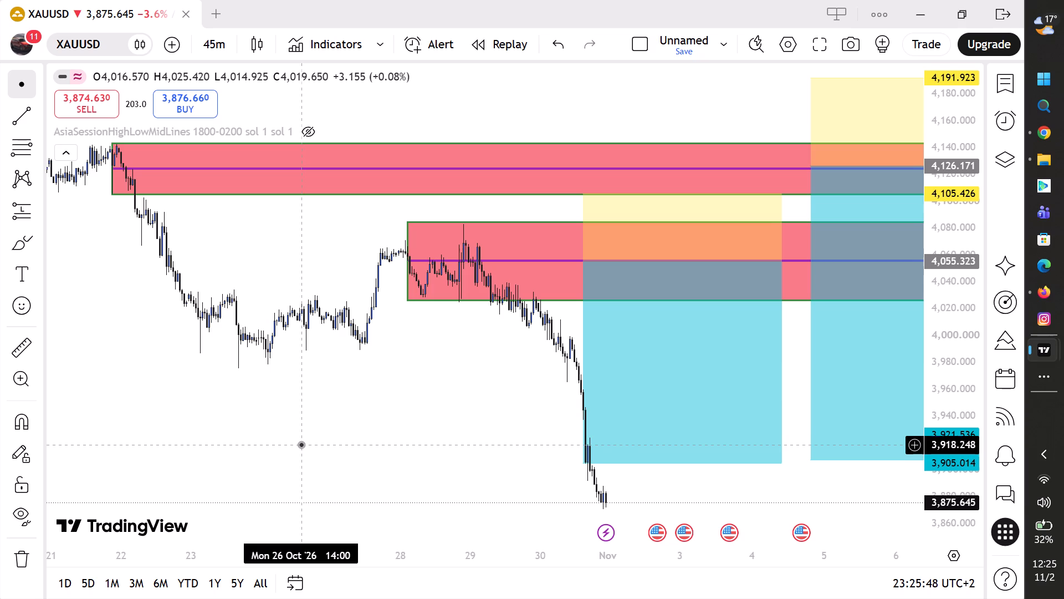
pyautogui.moveTo(311, 424); pyautogui.dragTo(308, 283)
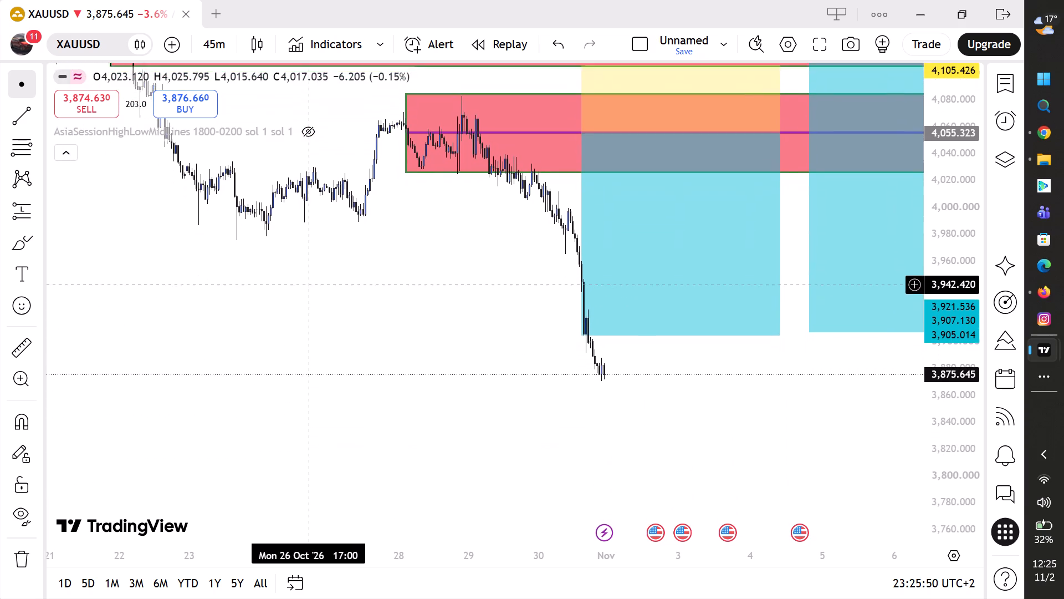
pyautogui.moveTo(308, 283); pyautogui.dragTo(308, 286)
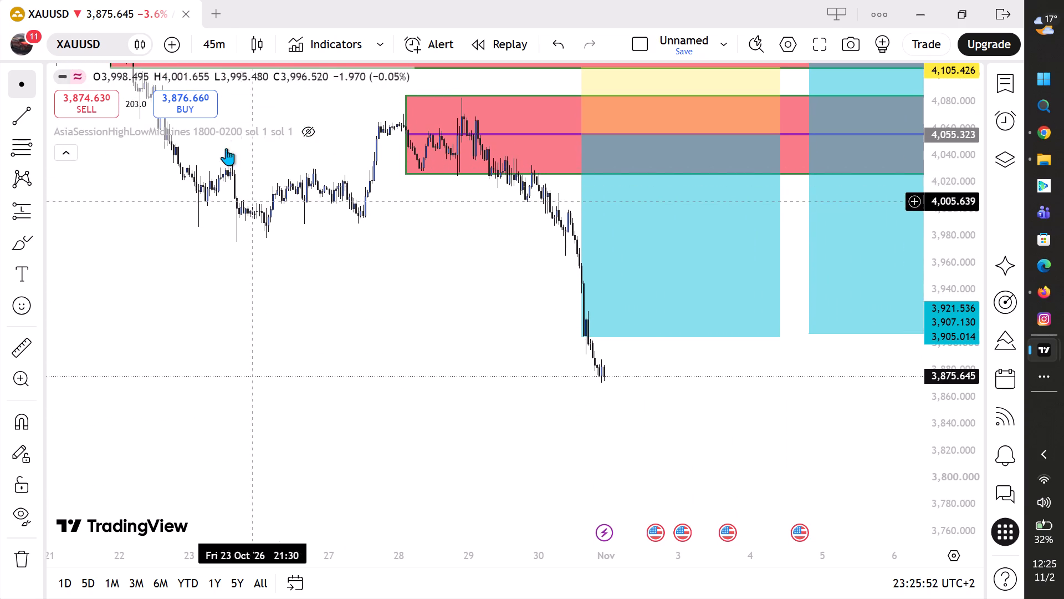
pyautogui.click(218, 47)
pyautogui.scroll(-3, 267, 331)
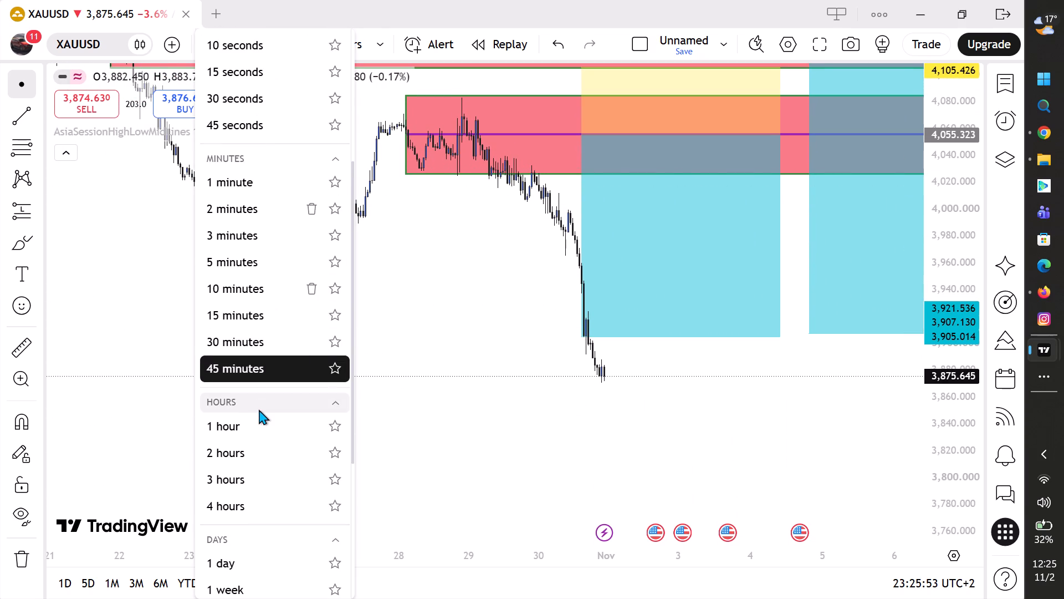
pyautogui.click(254, 427)
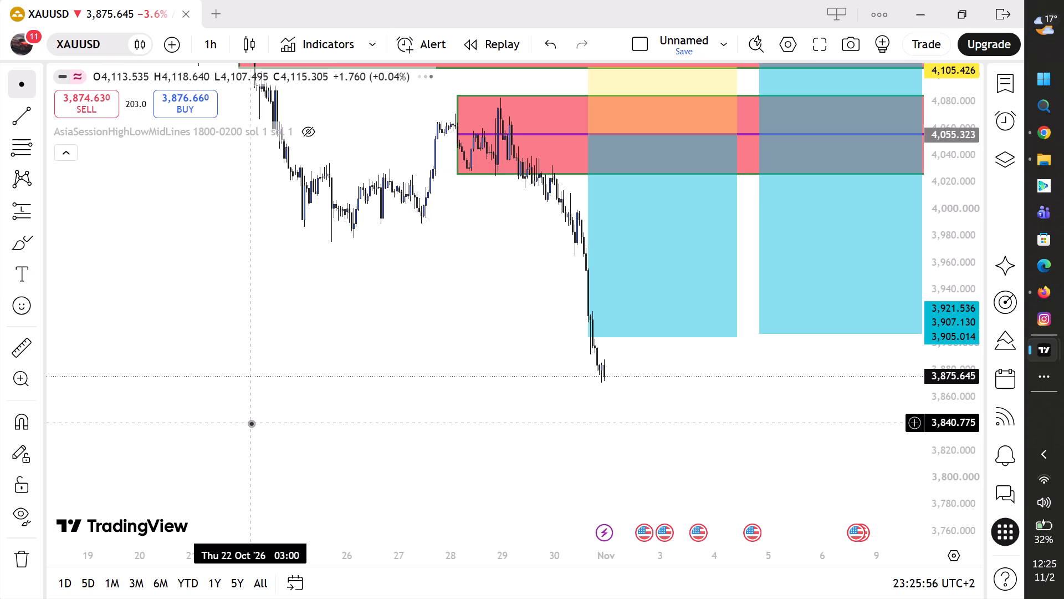
# Examine the 1-hour price action since early October against the supply zones and the three planned short positions.
pyautogui.scroll(-3, 304, 303)
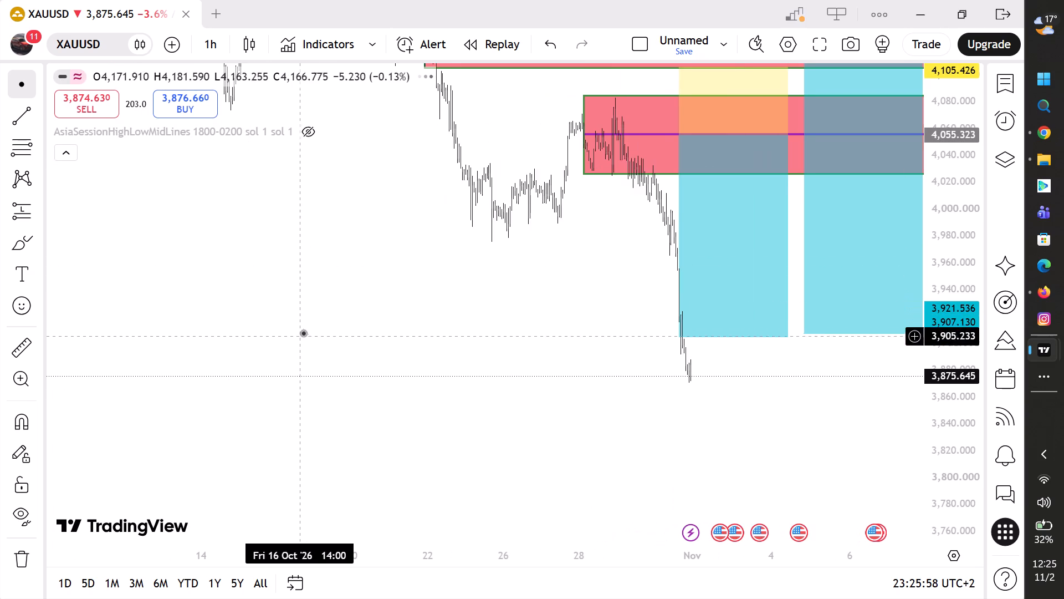
pyautogui.scroll(2, 317, 327)
pyautogui.scroll(-9, 962, 202)
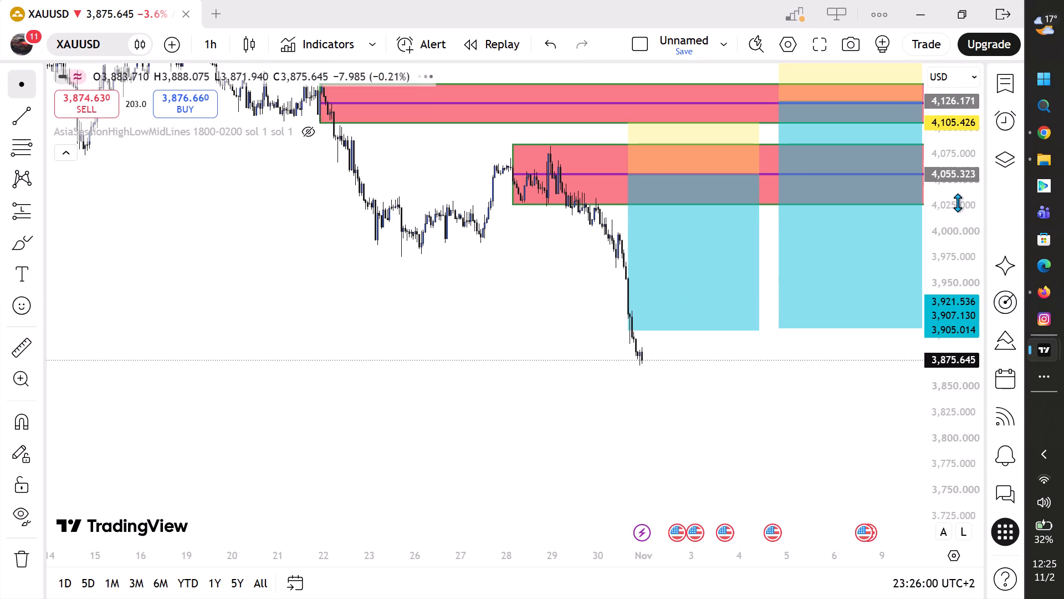
pyautogui.scroll(-14, 958, 202)
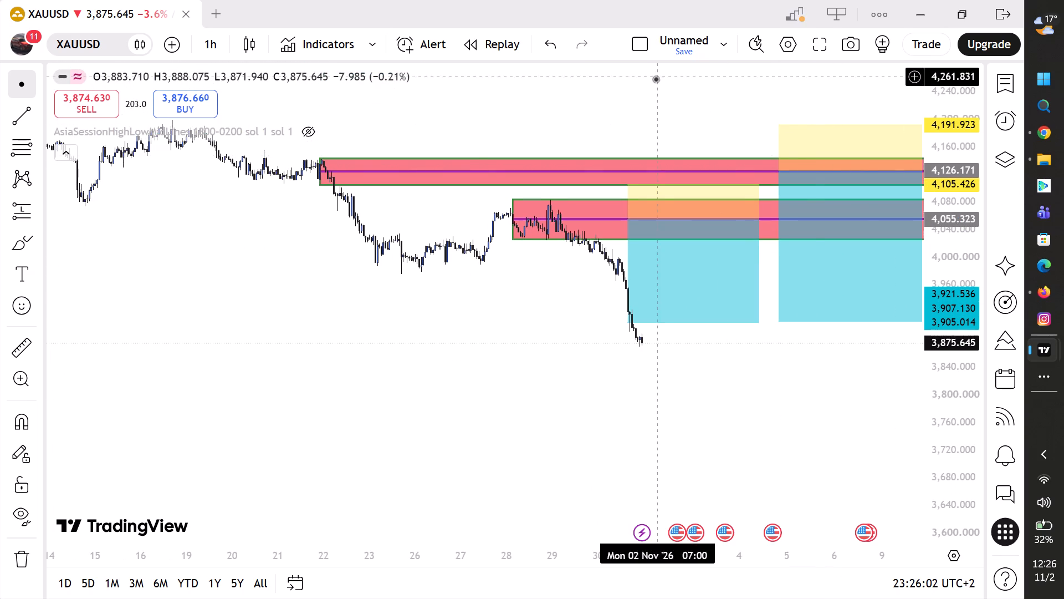
pyautogui.scroll(-9, 655, 80)
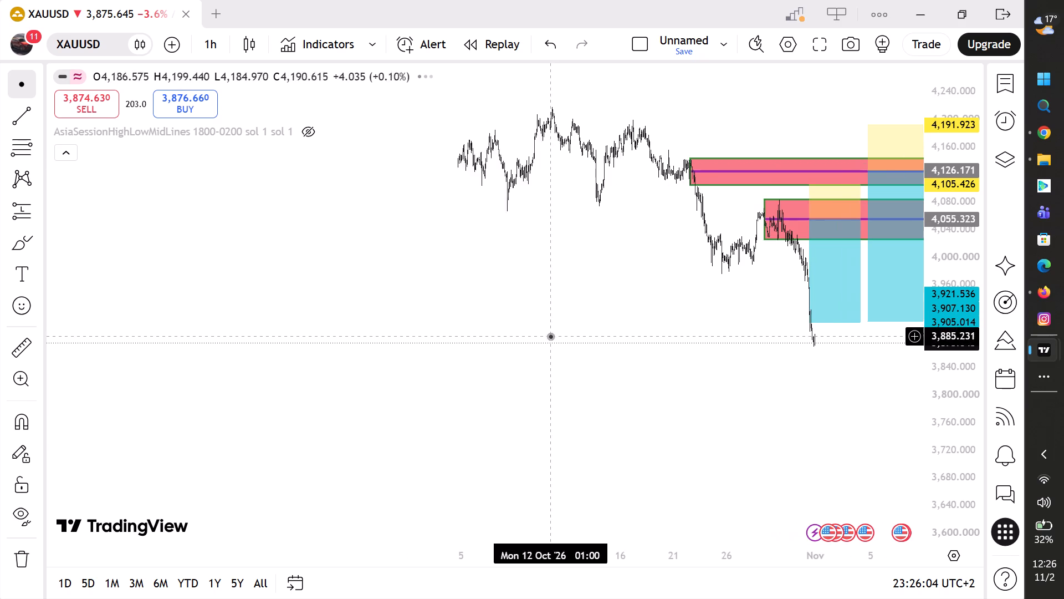
pyautogui.moveTo(550, 338); pyautogui.dragTo(316, 389)
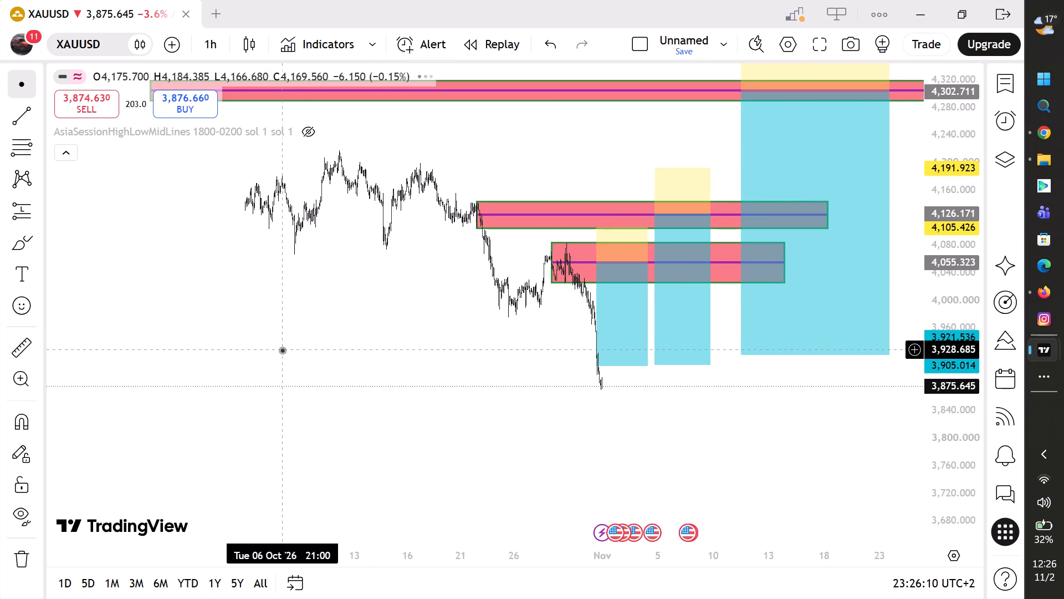
# Switch the chart to the 4-hour timeframe.
pyautogui.click(214, 37)
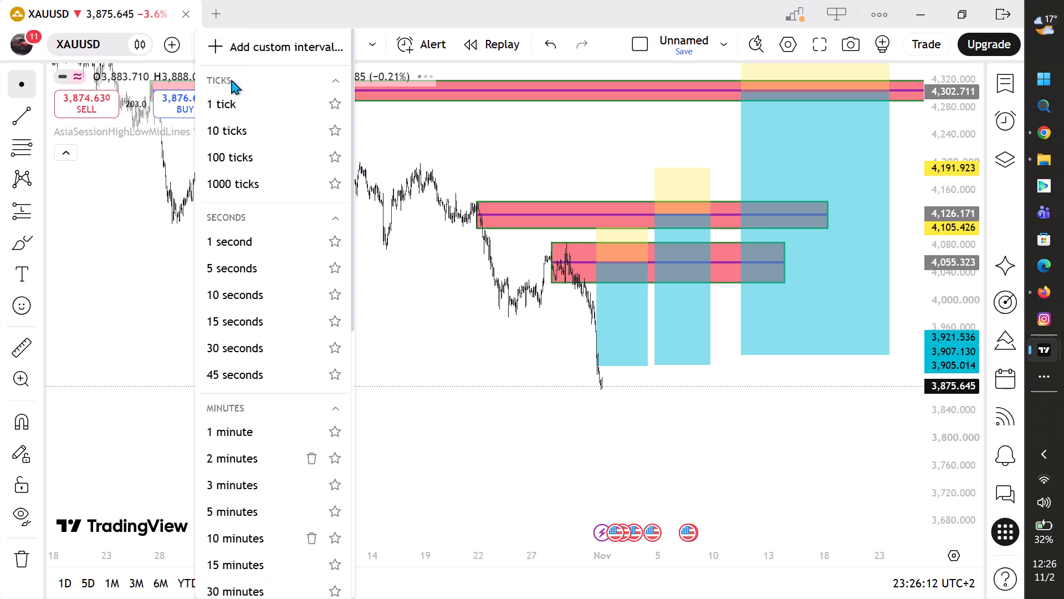
pyautogui.scroll(-2, 265, 485)
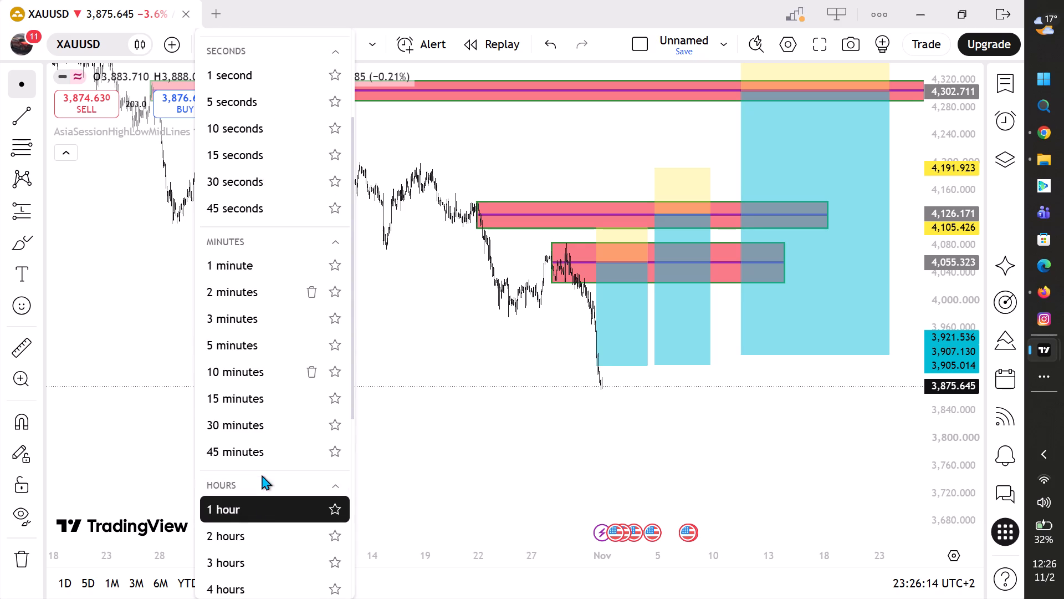
pyautogui.scroll(-1, 262, 549)
pyautogui.click(260, 513)
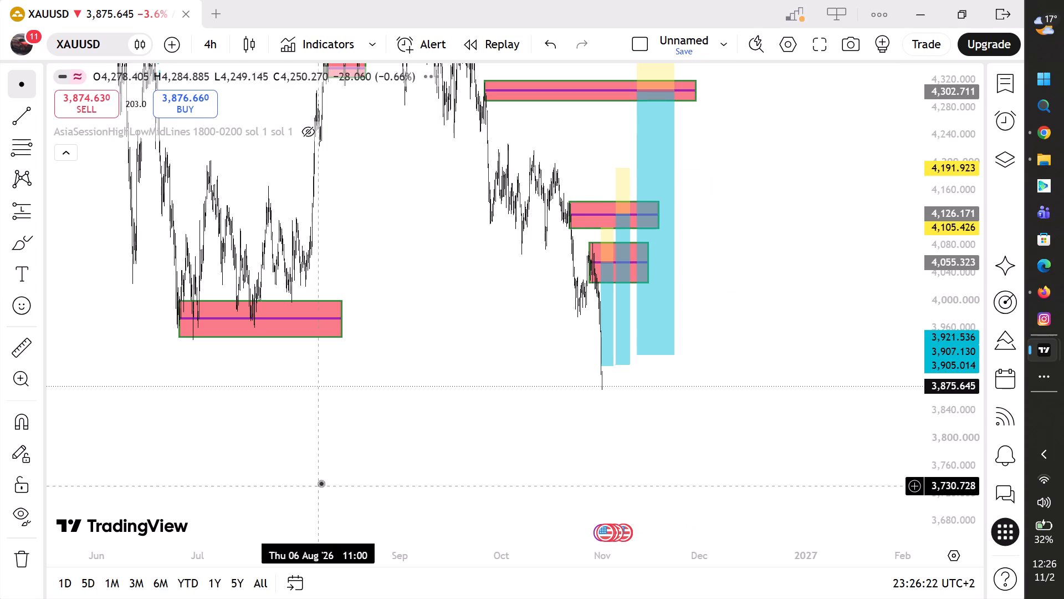
# Examine the 4-hour price action and marked zones from the planned November shorts back to late July.
pyautogui.scroll(9, 321, 481)
pyautogui.moveTo(392, 412); pyautogui.dragTo(668, 408)
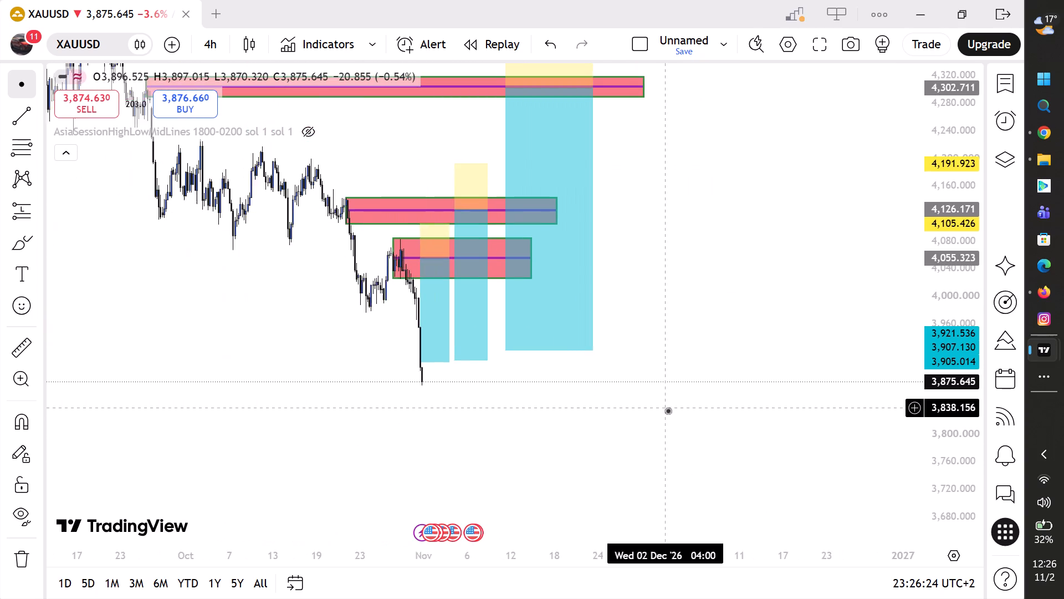
pyautogui.moveTo(427, 448); pyautogui.dragTo(589, 450)
pyautogui.moveTo(371, 415); pyautogui.dragTo(469, 478)
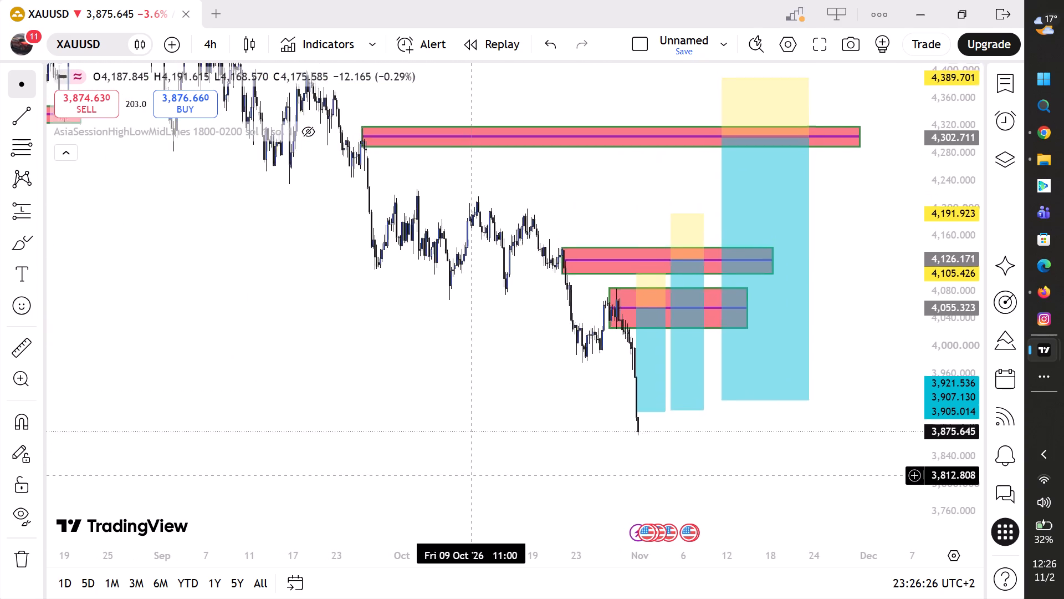
pyautogui.moveTo(469, 478); pyautogui.dragTo(464, 482)
pyautogui.scroll(-3, 946, 193)
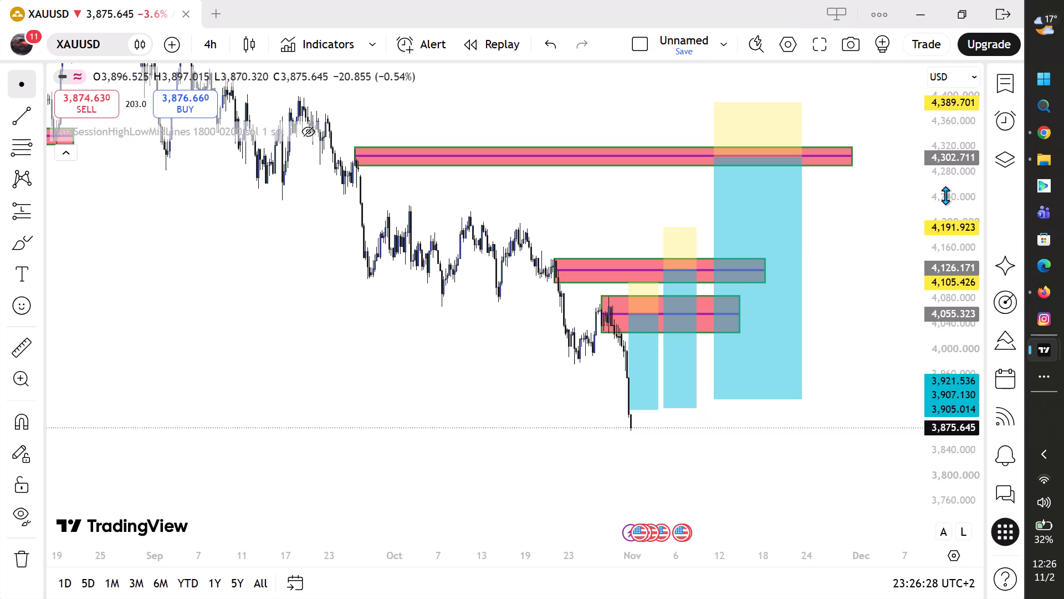
pyautogui.scroll(-5, 943, 196)
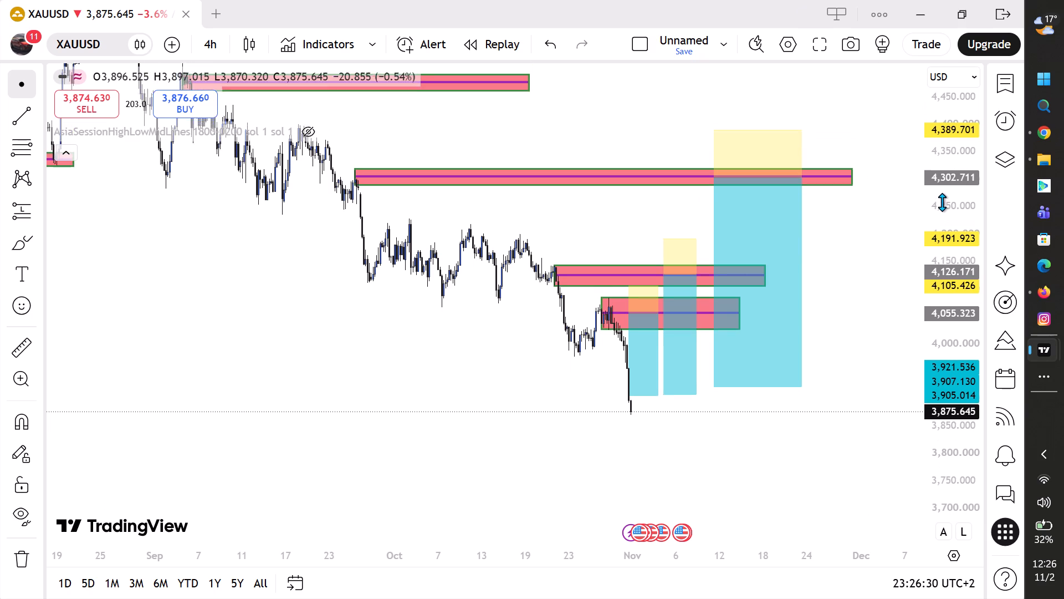
pyautogui.scroll(-3, 942, 202)
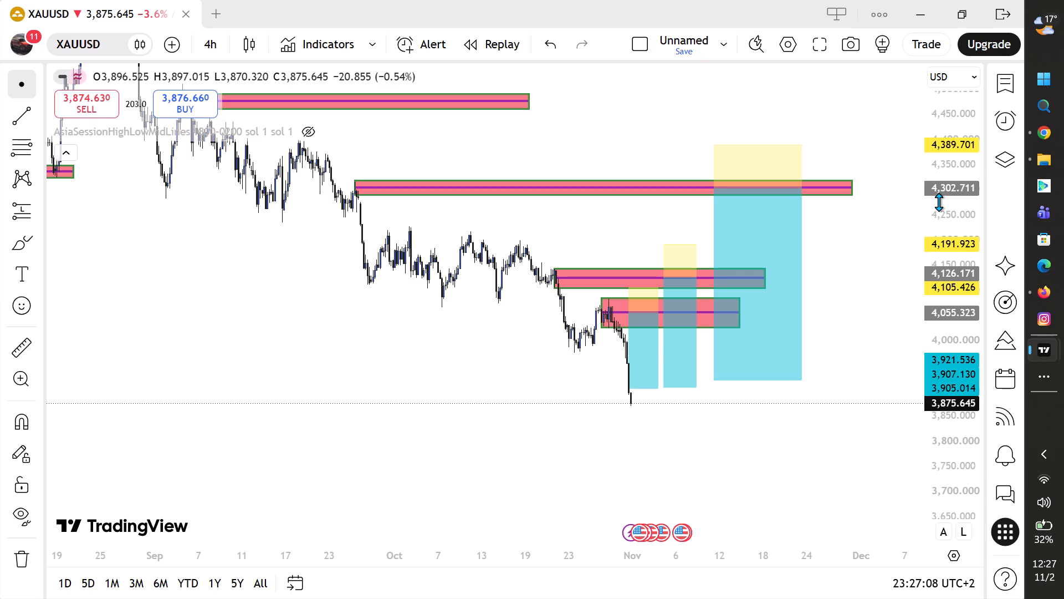
pyautogui.moveTo(503, 352); pyautogui.dragTo(507, 409)
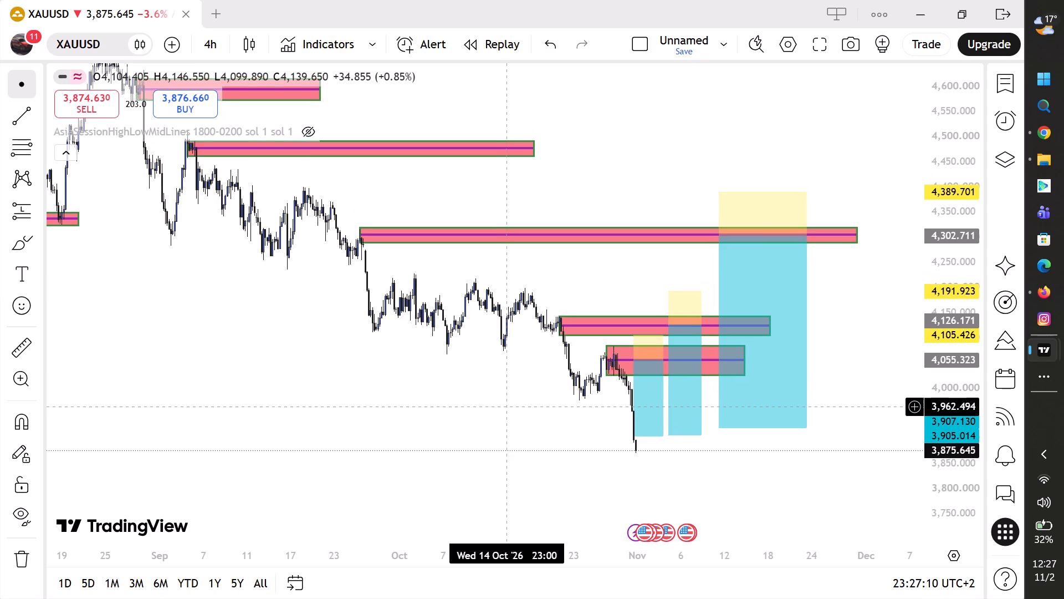
pyautogui.moveTo(507, 409); pyautogui.dragTo(506, 414)
pyautogui.moveTo(340, 351); pyautogui.dragTo(420, 399)
pyautogui.moveTo(259, 366); pyautogui.dragTo(408, 407)
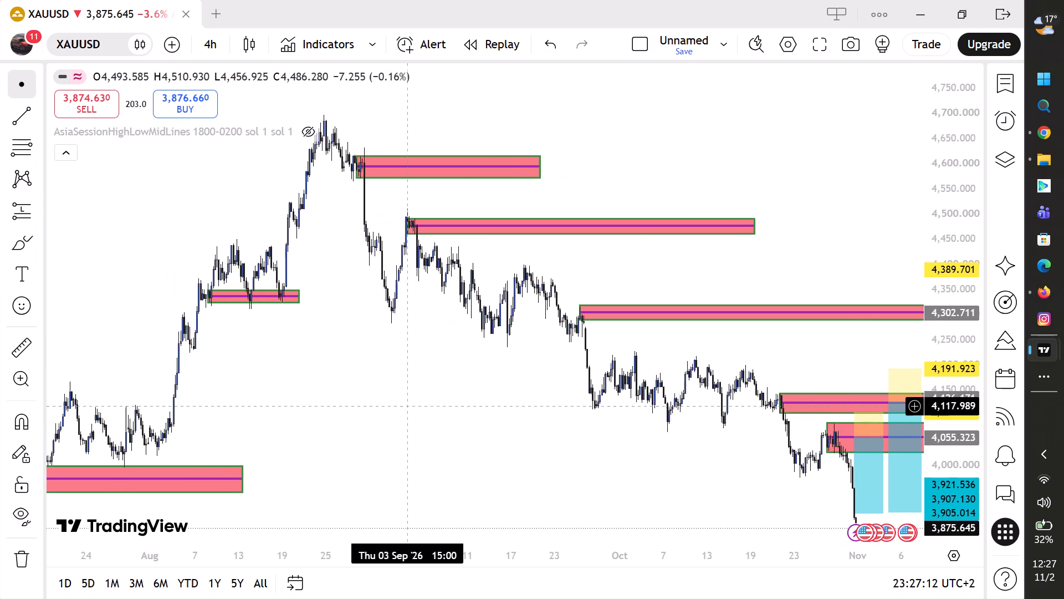
pyautogui.moveTo(408, 407); pyautogui.dragTo(405, 408)
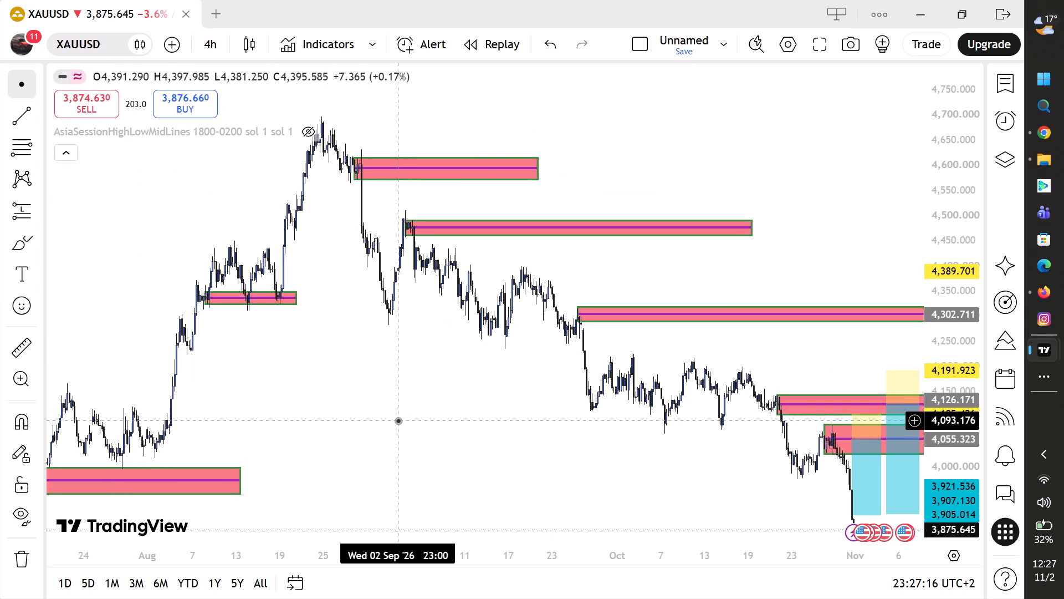
# Place a long position in the August demand zone, with entry at about 4,338.096 on 18 Aug 11:00.
pyautogui.scroll(2, 396, 420)
pyautogui.moveTo(335, 434); pyautogui.dragTo(616, 459)
pyautogui.scroll(4, 596, 465)
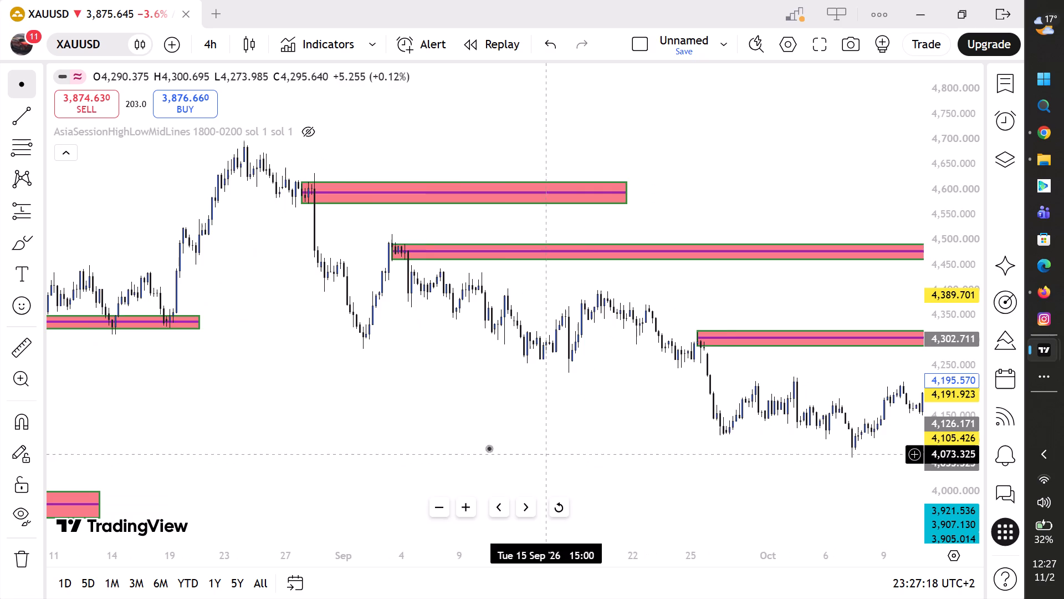
pyautogui.moveTo(416, 410); pyautogui.dragTo(581, 427)
pyautogui.scroll(3, 550, 437)
pyautogui.moveTo(412, 415); pyautogui.dragTo(611, 436)
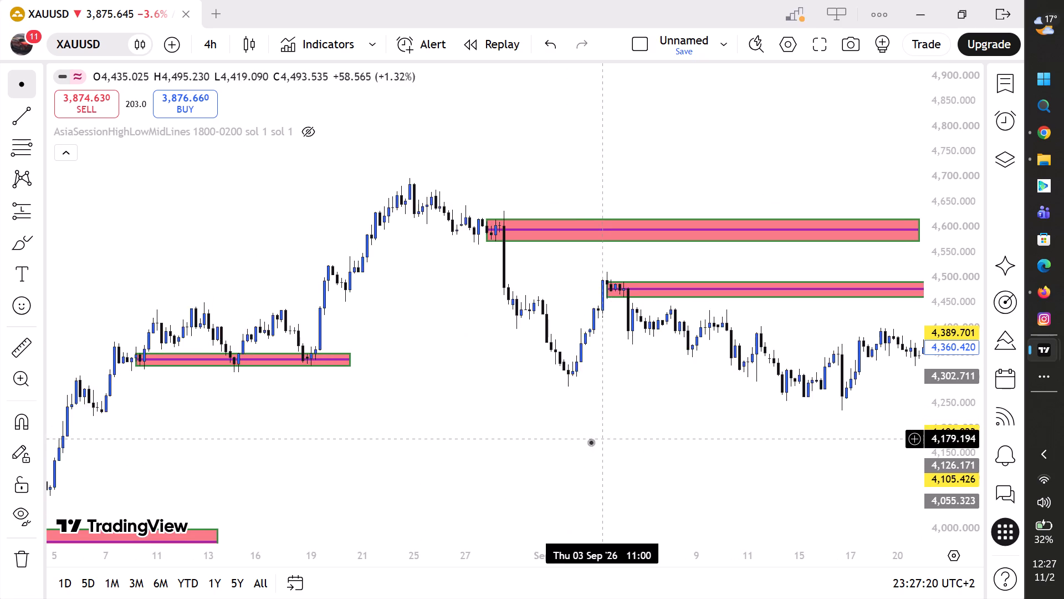
pyautogui.scroll(3, 585, 441)
pyautogui.moveTo(365, 444); pyautogui.dragTo(587, 469)
pyautogui.scroll(2, 567, 465)
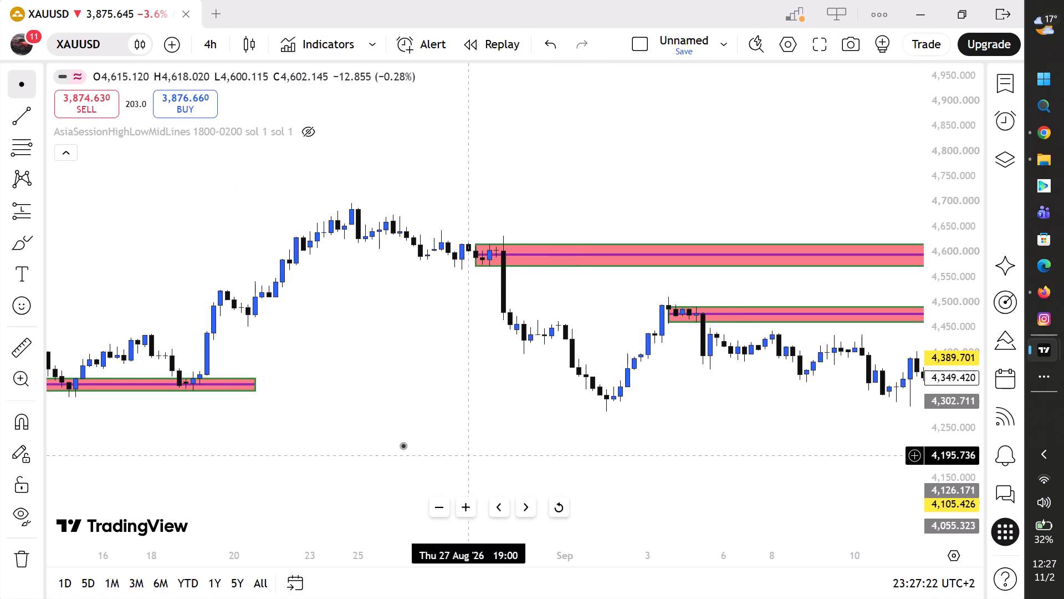
pyautogui.moveTo(401, 444); pyautogui.dragTo(574, 290)
pyautogui.scroll(2, 523, 351)
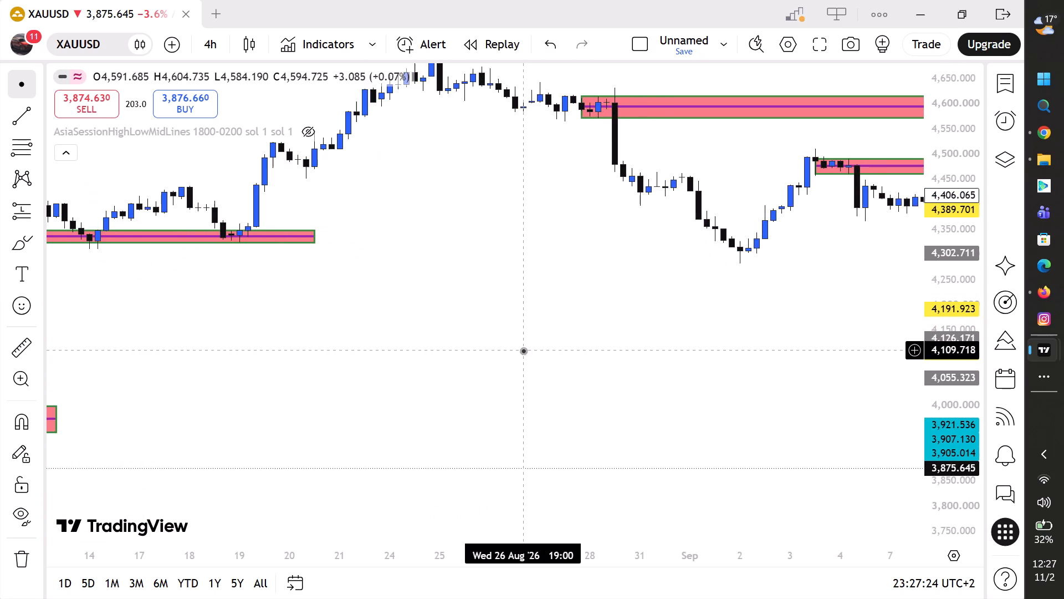
pyautogui.moveTo(477, 357); pyautogui.dragTo(600, 361)
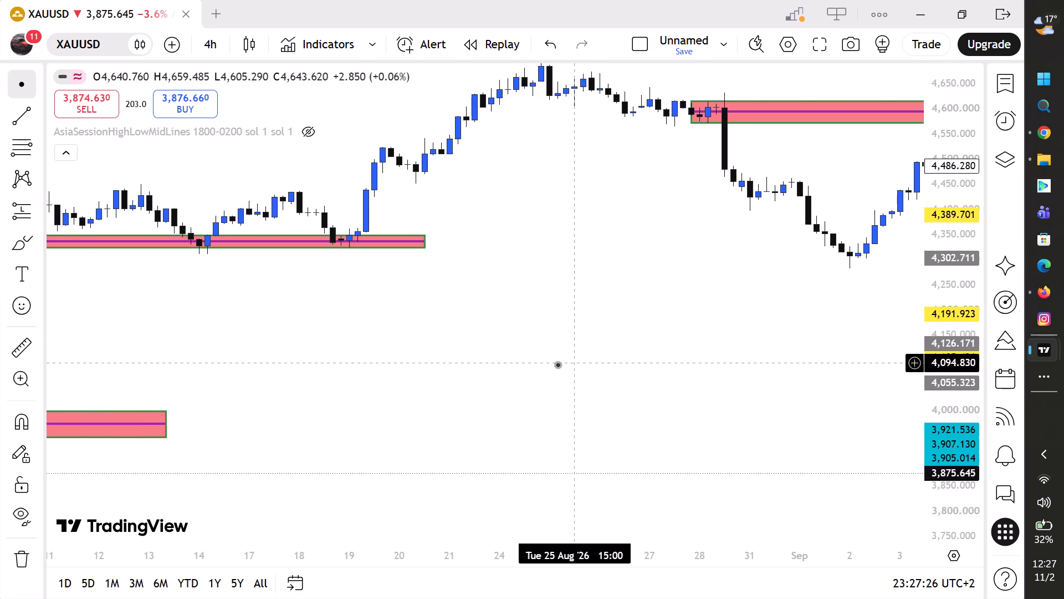
pyautogui.scroll(3, 517, 343)
pyautogui.moveTo(382, 316); pyautogui.dragTo(588, 326)
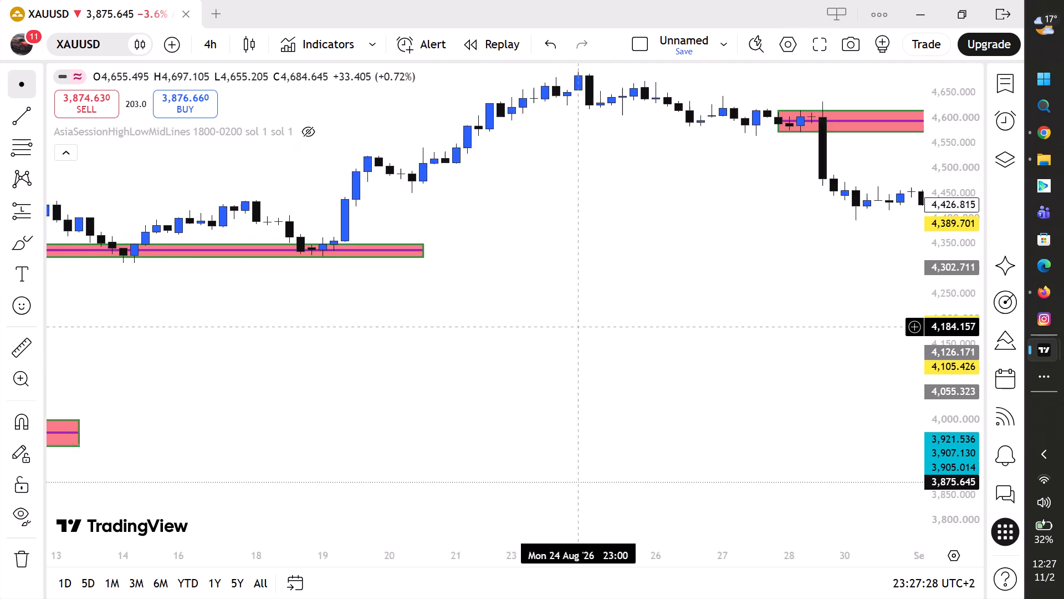
pyautogui.moveTo(588, 326); pyautogui.dragTo(604, 320)
pyautogui.scroll(3, 596, 321)
pyautogui.moveTo(472, 333); pyautogui.dragTo(659, 343)
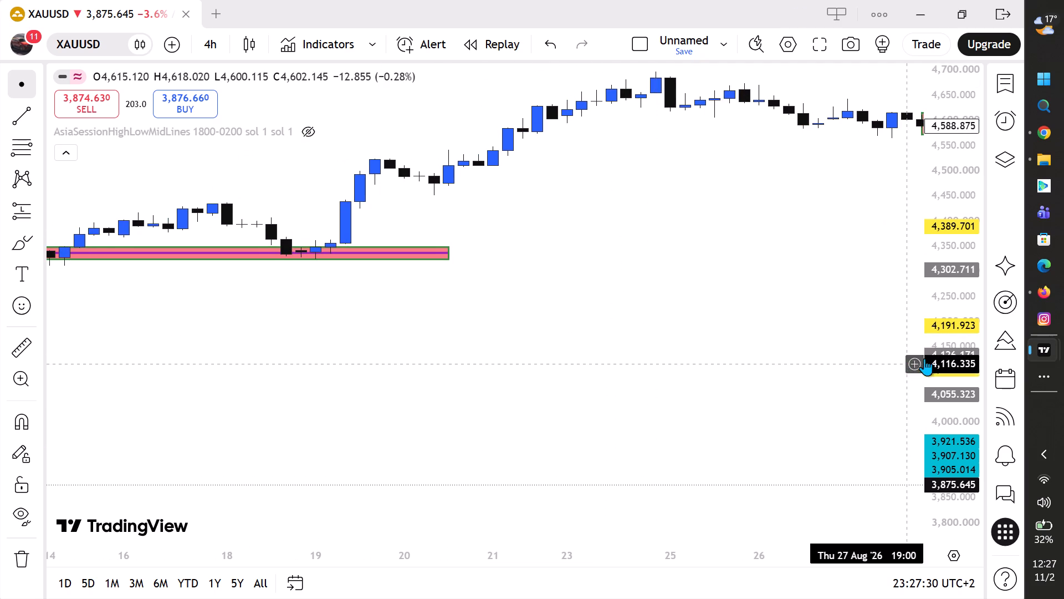
pyautogui.scroll(19, 963, 343)
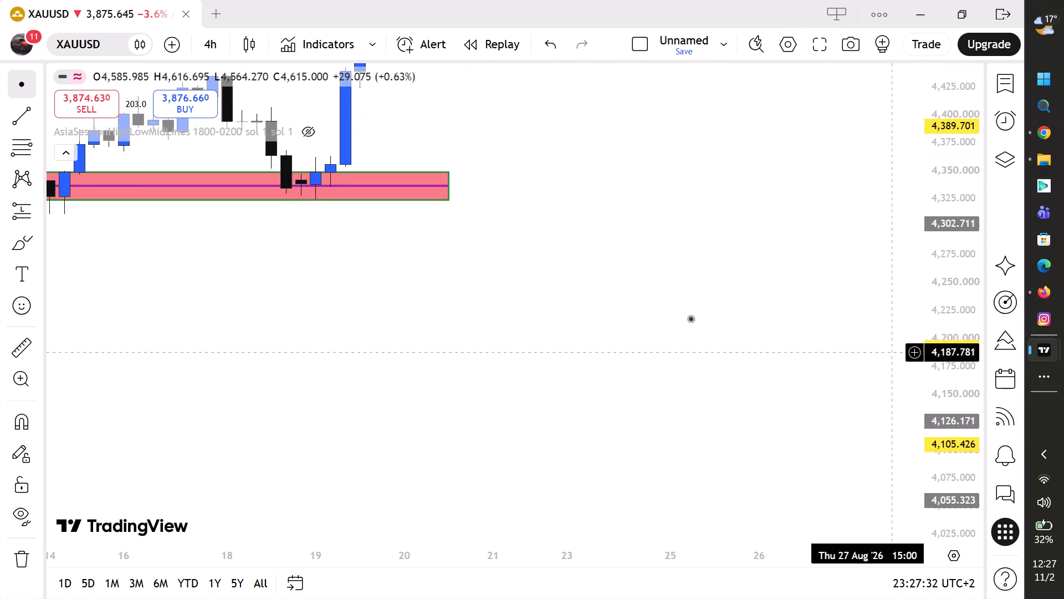
pyautogui.moveTo(630, 295); pyautogui.dragTo(660, 438)
pyautogui.scroll(2, 666, 416)
pyautogui.moveTo(597, 383); pyautogui.dragTo(606, 386)
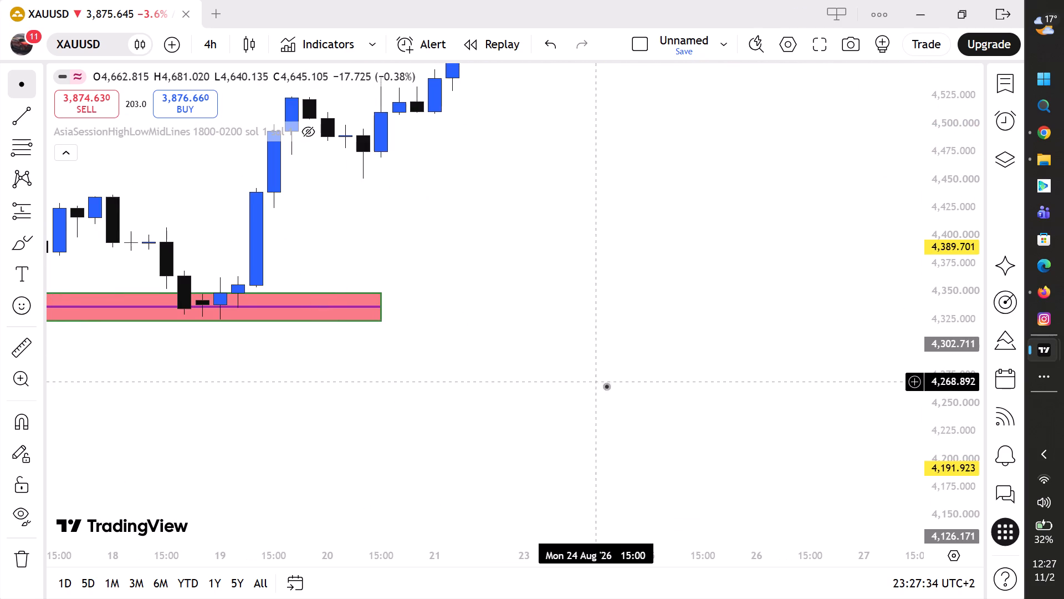
pyautogui.moveTo(606, 386); pyautogui.dragTo(752, 437)
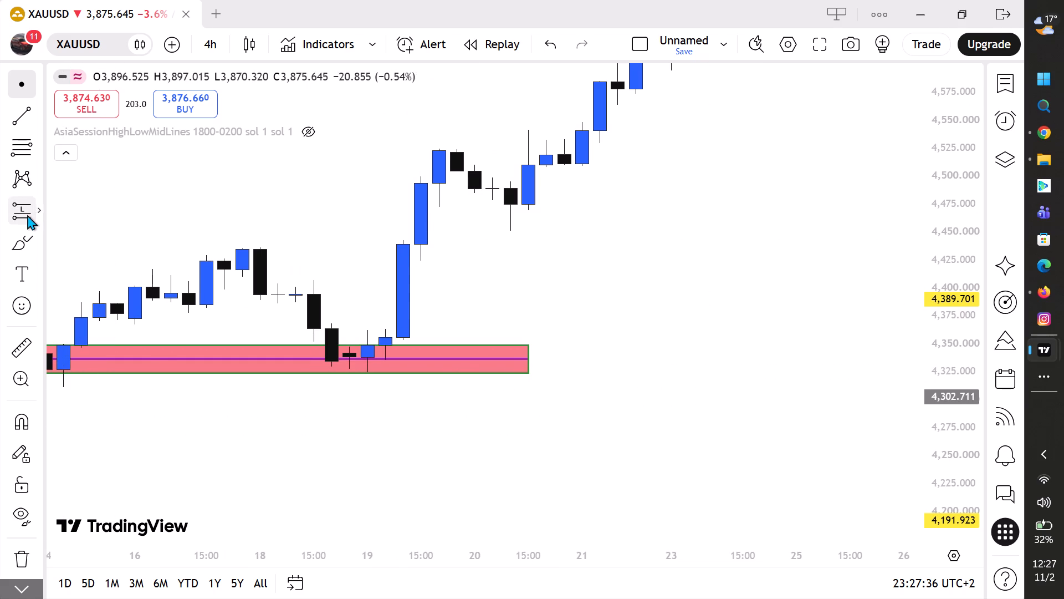
pyautogui.click(26, 215)
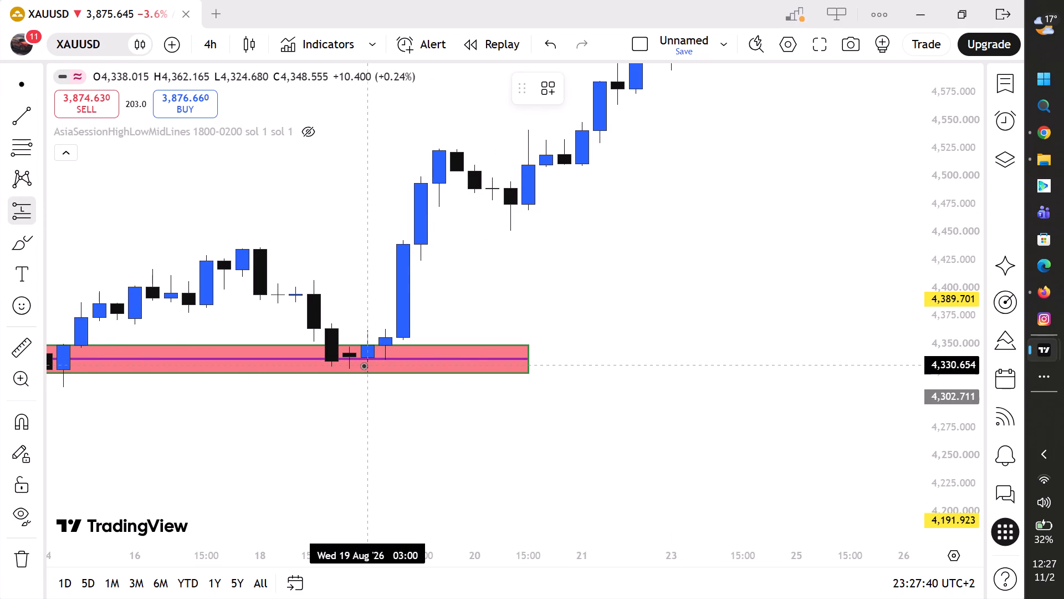
pyautogui.click(296, 357)
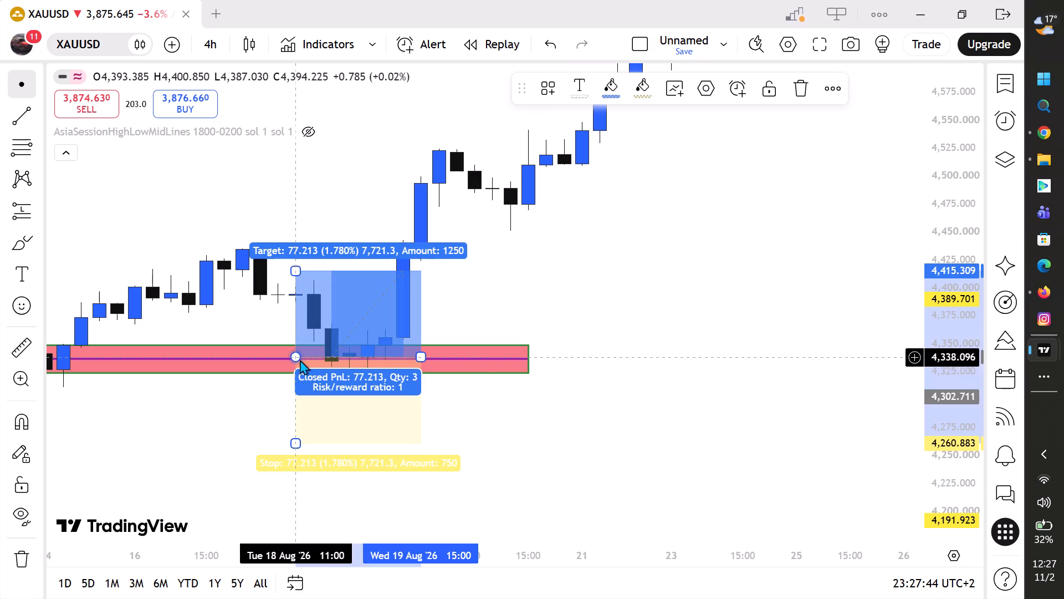
# Set the August long position's target to about 4,521.896 and its stop to about 4,298.657, below the demand zone.
pyautogui.moveTo(298, 277); pyautogui.dragTo(315, 225)
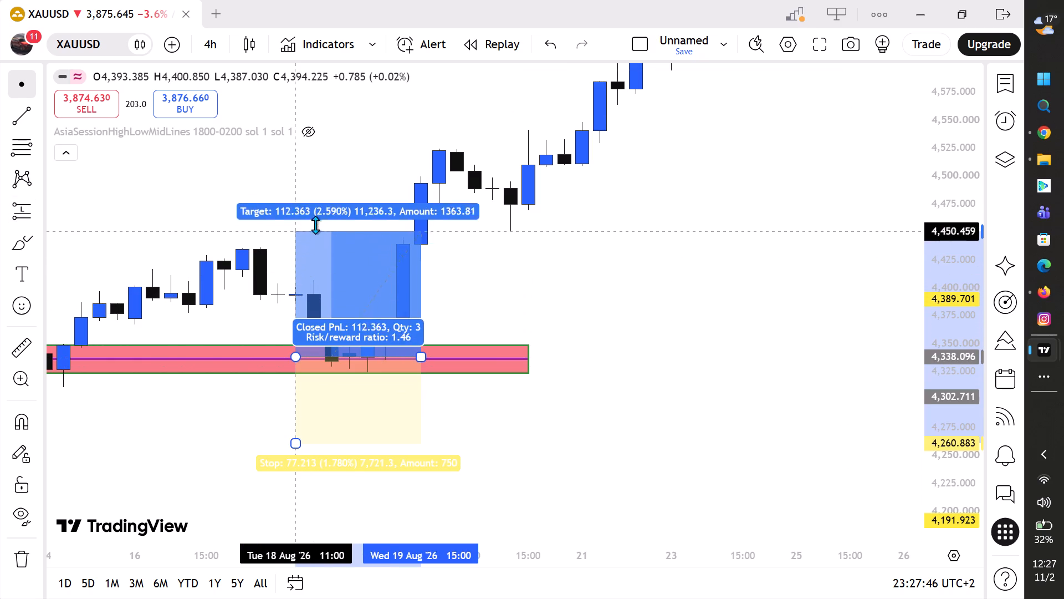
pyautogui.moveTo(315, 225); pyautogui.dragTo(361, 157)
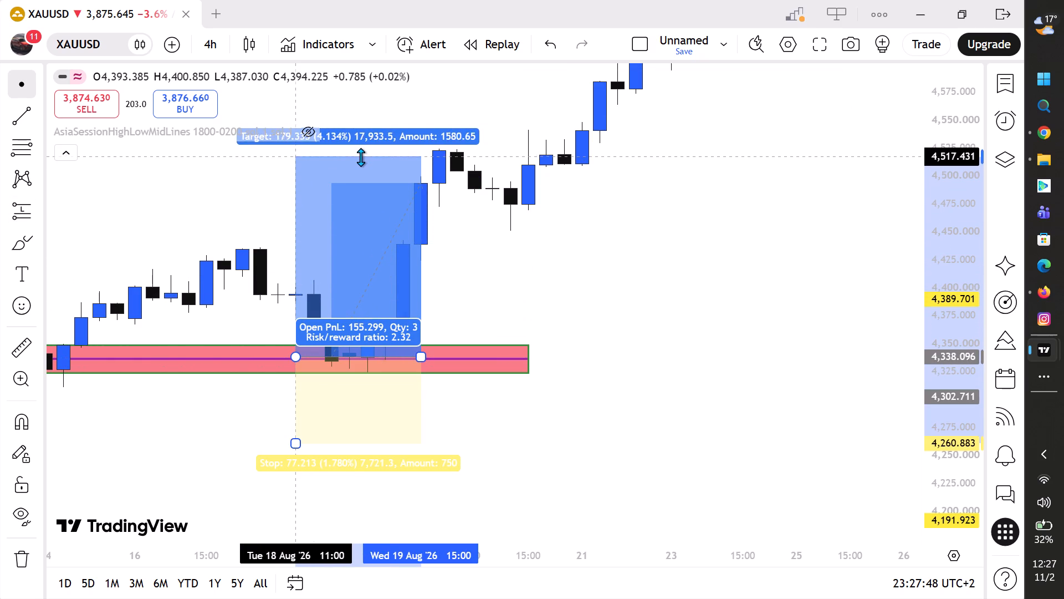
pyautogui.moveTo(361, 157); pyautogui.dragTo(378, 151)
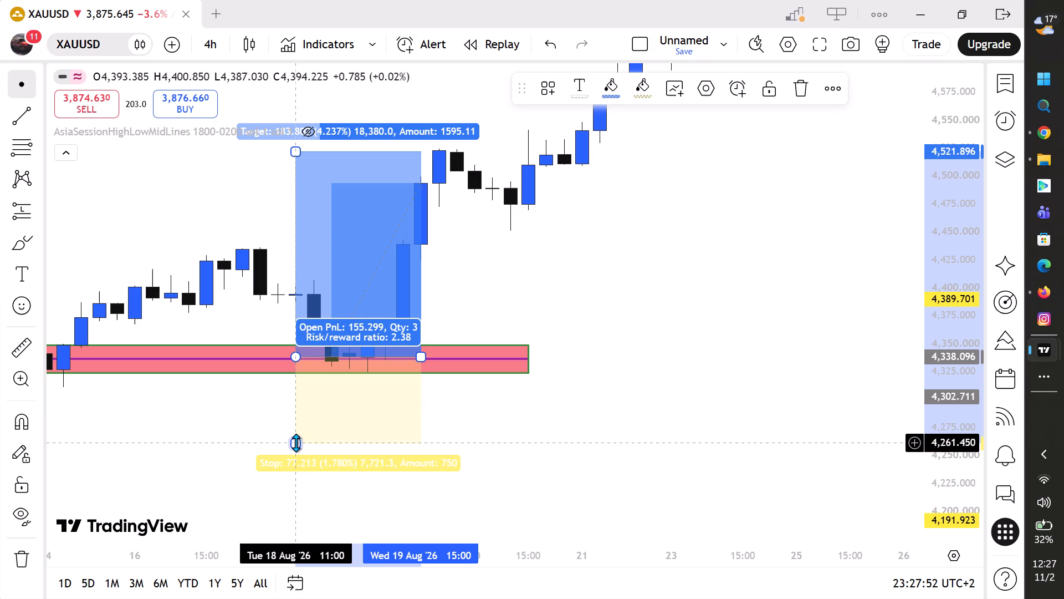
pyautogui.moveTo(296, 443); pyautogui.dragTo(295, 434)
pyautogui.scroll(-2, 667, 359)
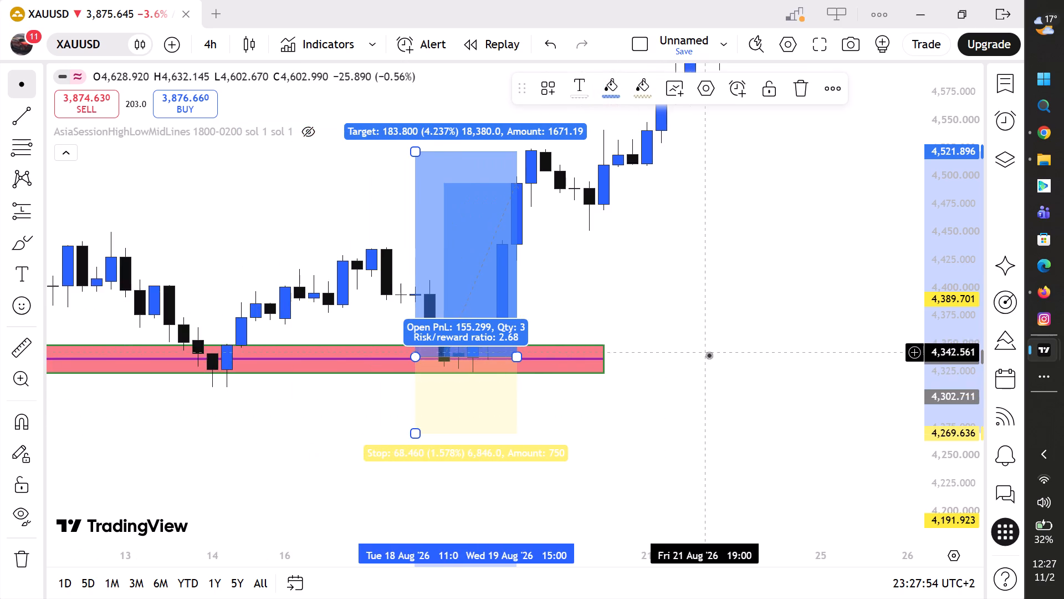
pyautogui.scroll(-2, 709, 355)
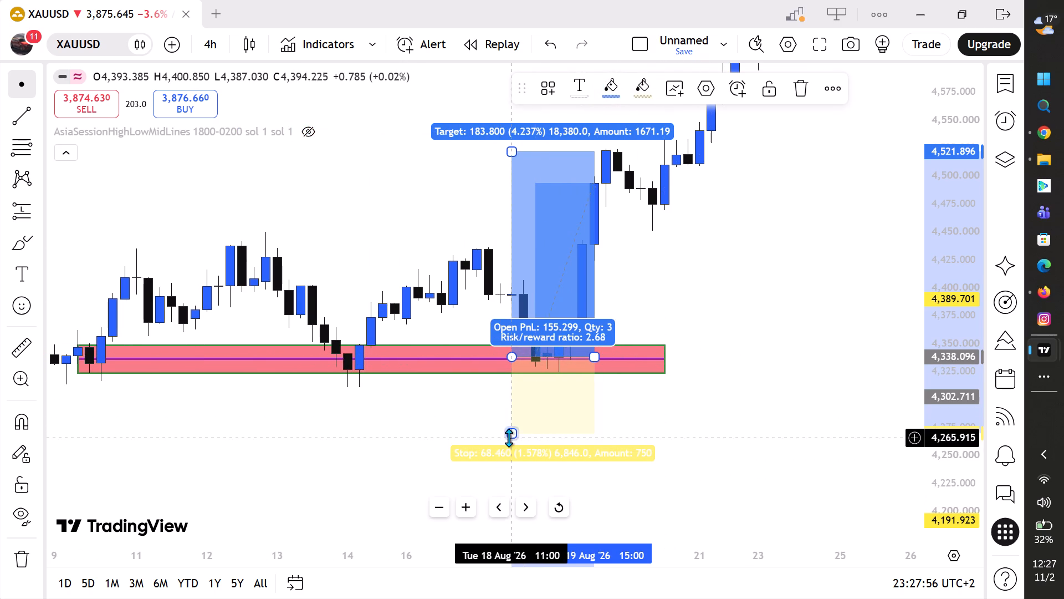
pyautogui.moveTo(509, 438); pyautogui.dragTo(517, 399)
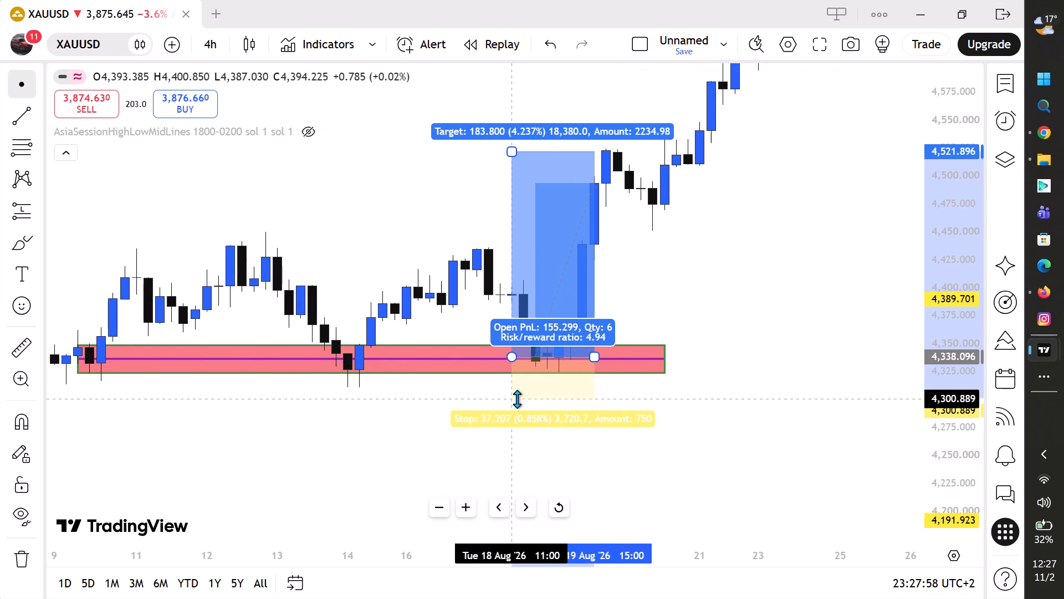
pyautogui.moveTo(517, 399); pyautogui.dragTo(517, 397)
pyautogui.moveTo(513, 395); pyautogui.dragTo(516, 380)
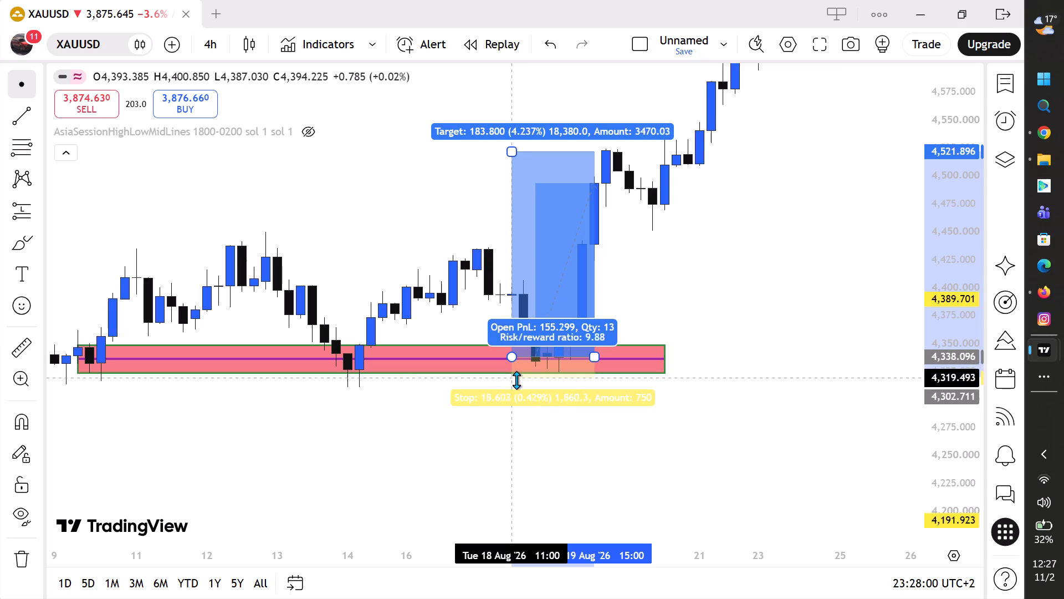
pyautogui.moveTo(516, 380); pyautogui.dragTo(515, 401)
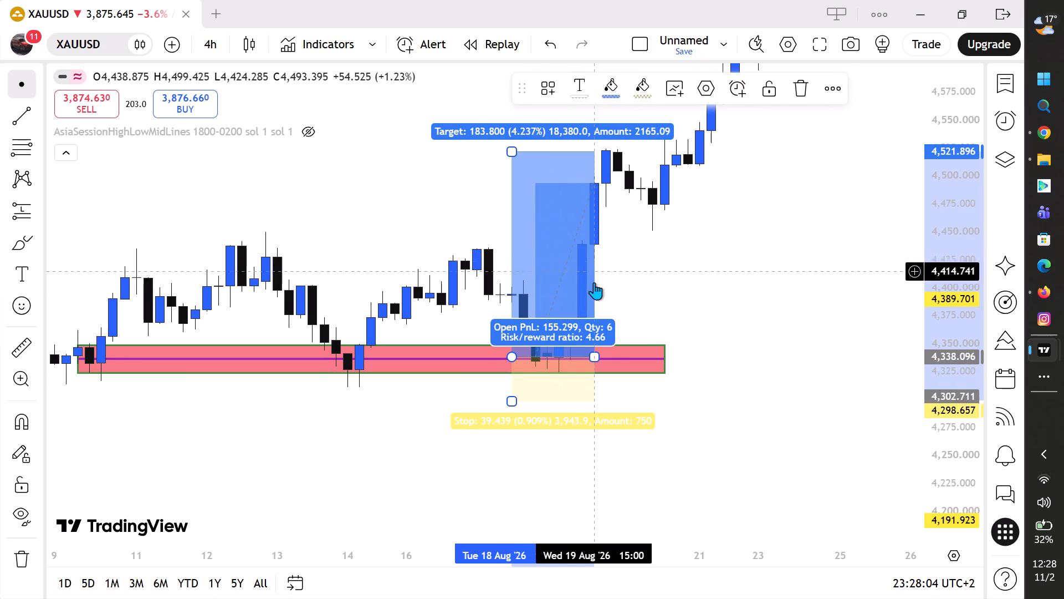
# Extend the August long position's end time to Wed 19 Aug 23:00.
pyautogui.moveTo(597, 355); pyautogui.dragTo(618, 353)
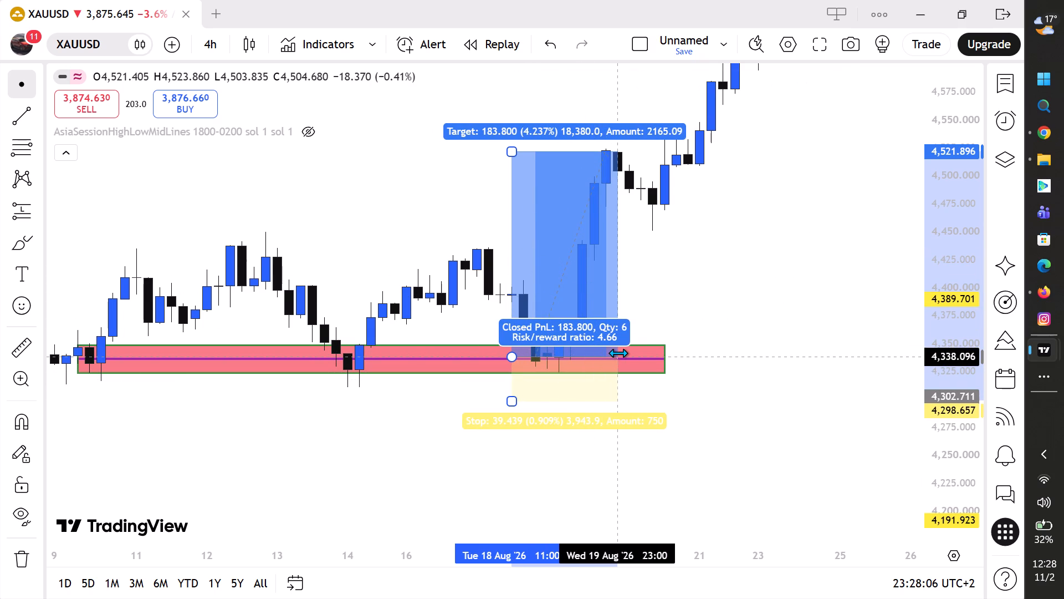
pyautogui.moveTo(618, 353); pyautogui.dragTo(618, 352)
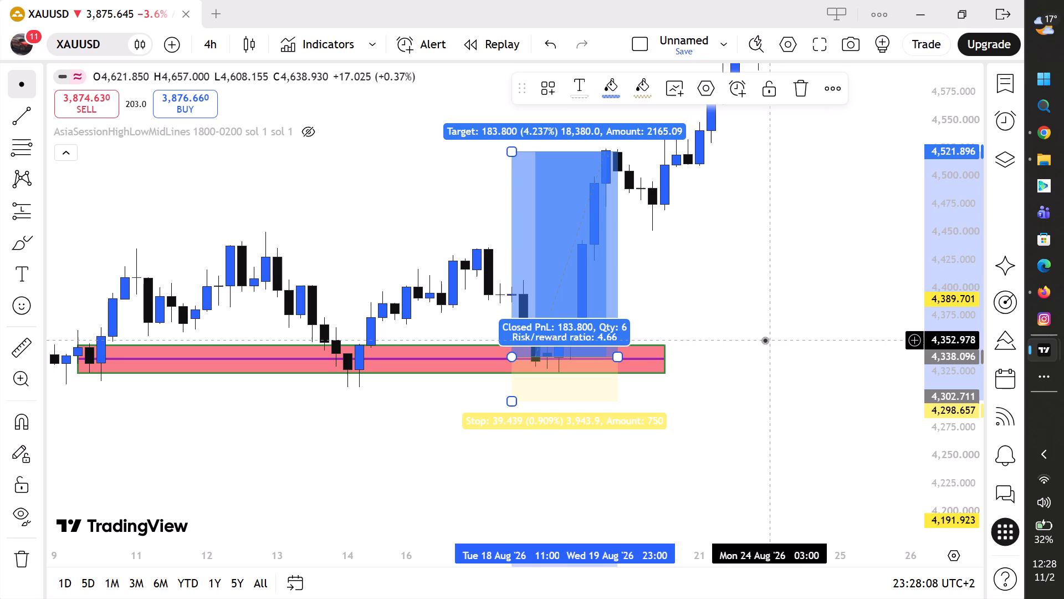
pyautogui.click(764, 342)
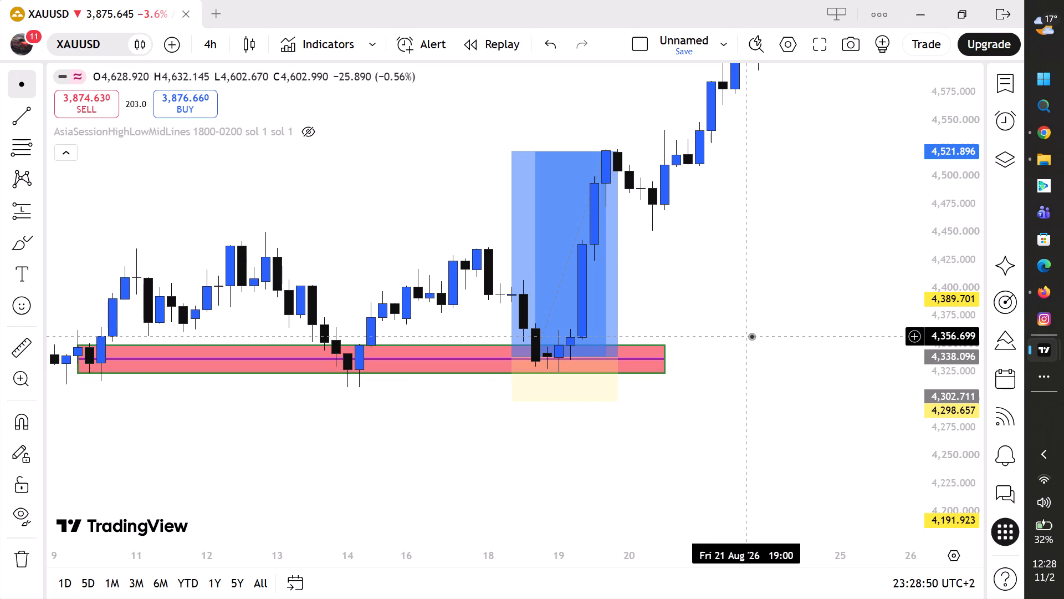
# Change the August long position's stop area colour to red with 53% opacity.
pyautogui.click(553, 389)
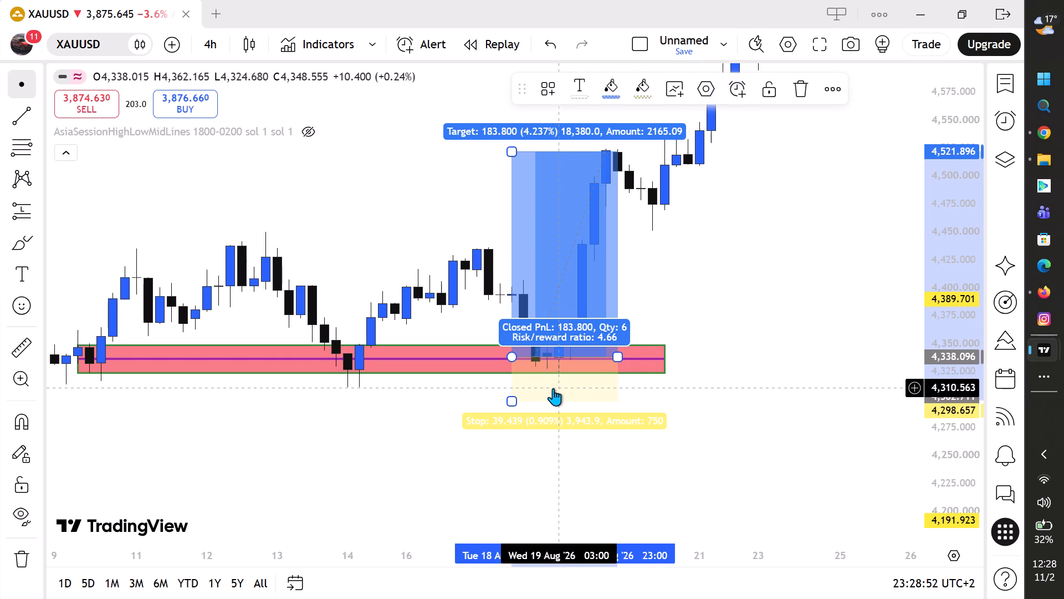
pyautogui.click(642, 99)
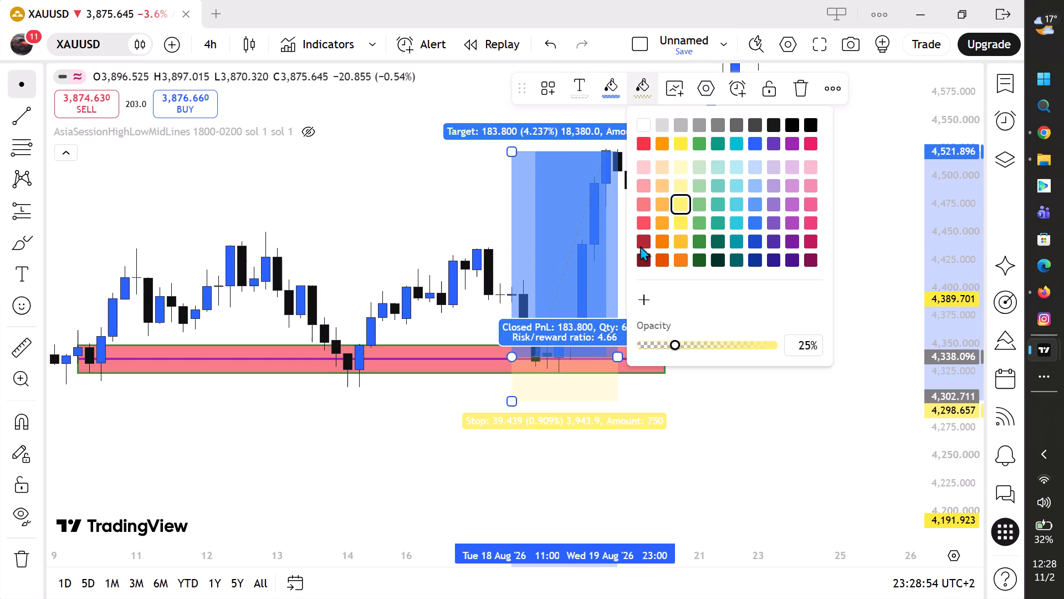
pyautogui.click(646, 148)
pyautogui.click(633, 98)
pyautogui.click(711, 343)
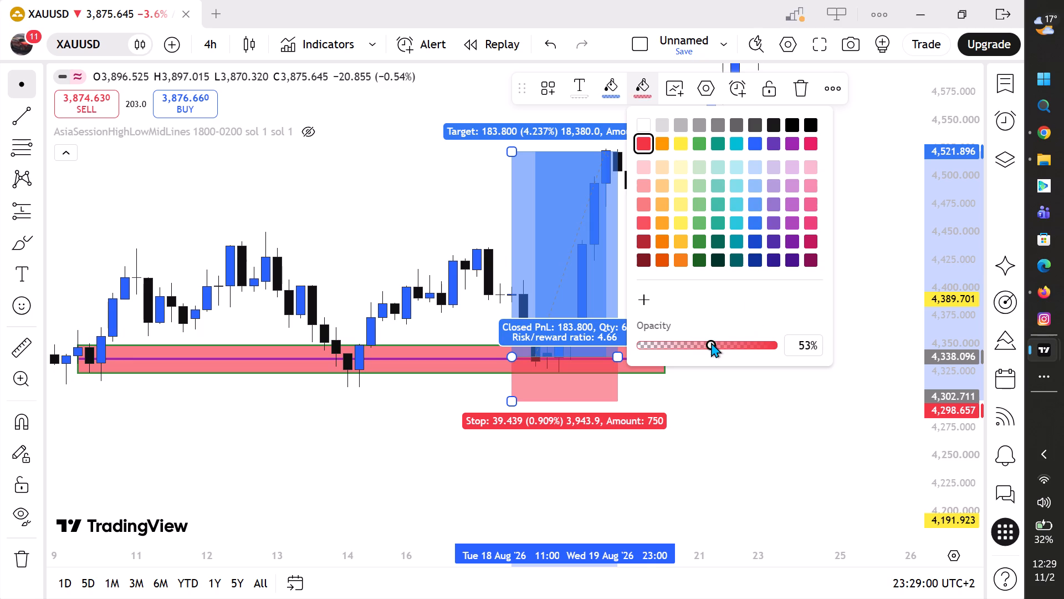
pyautogui.click(733, 460)
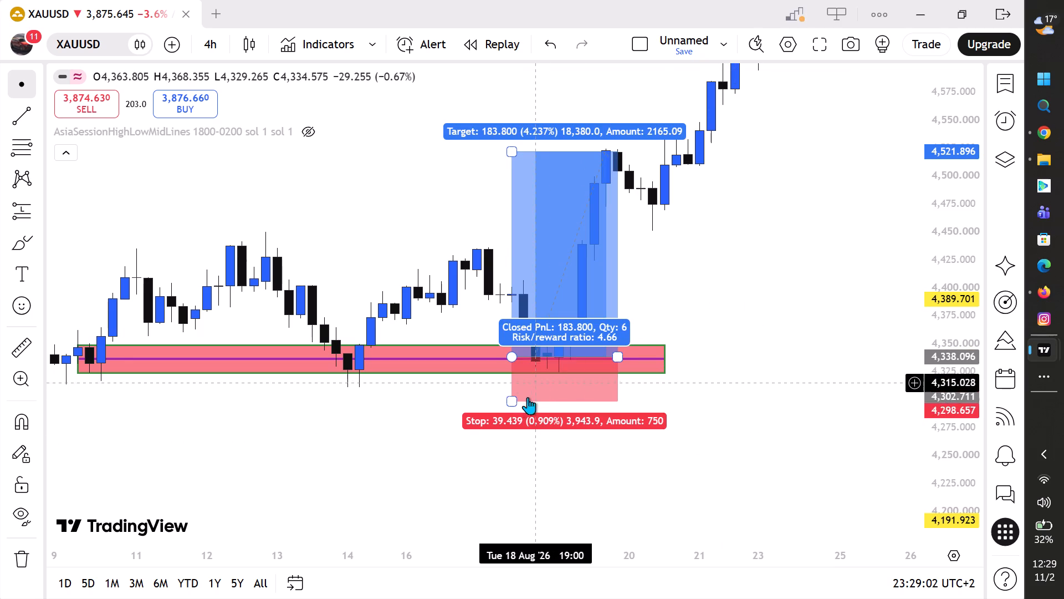
# Lower the August long position's stop to about 4,291.960.
pyautogui.moveTo(513, 402); pyautogui.dragTo(514, 409)
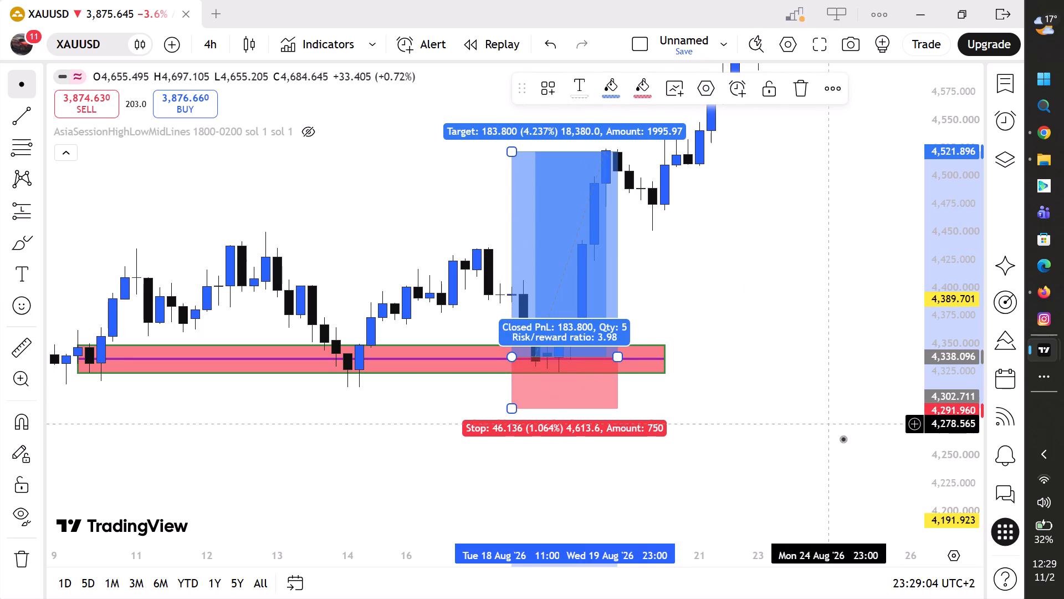
pyautogui.click(781, 368)
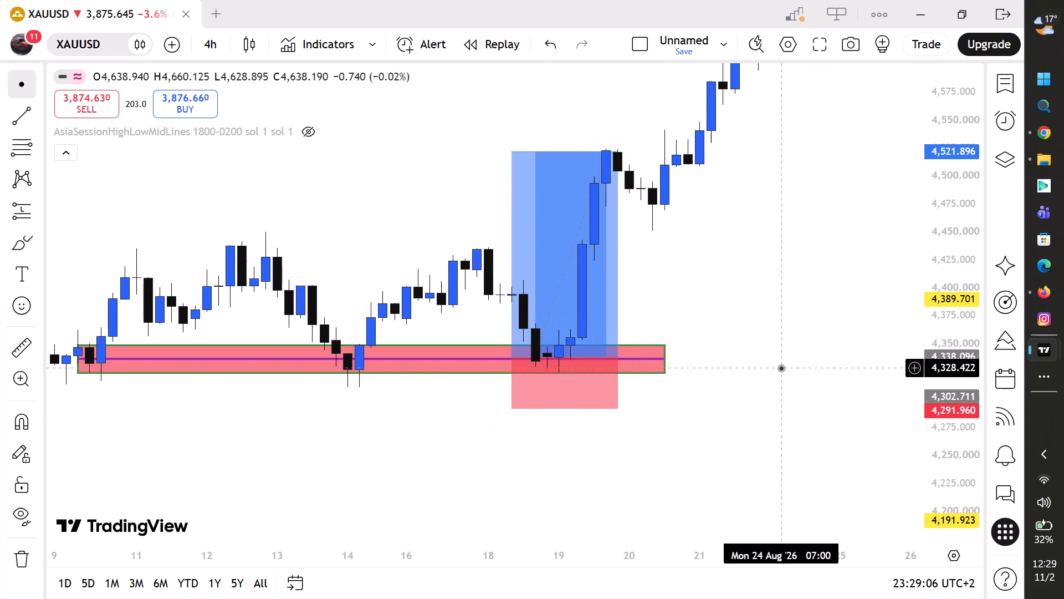
# Examine the 4-hour chart from the June–July demand zone and the August long through to the planned November shorts.
pyautogui.scroll(-6, 780, 363)
pyautogui.scroll(-4, 248, 179)
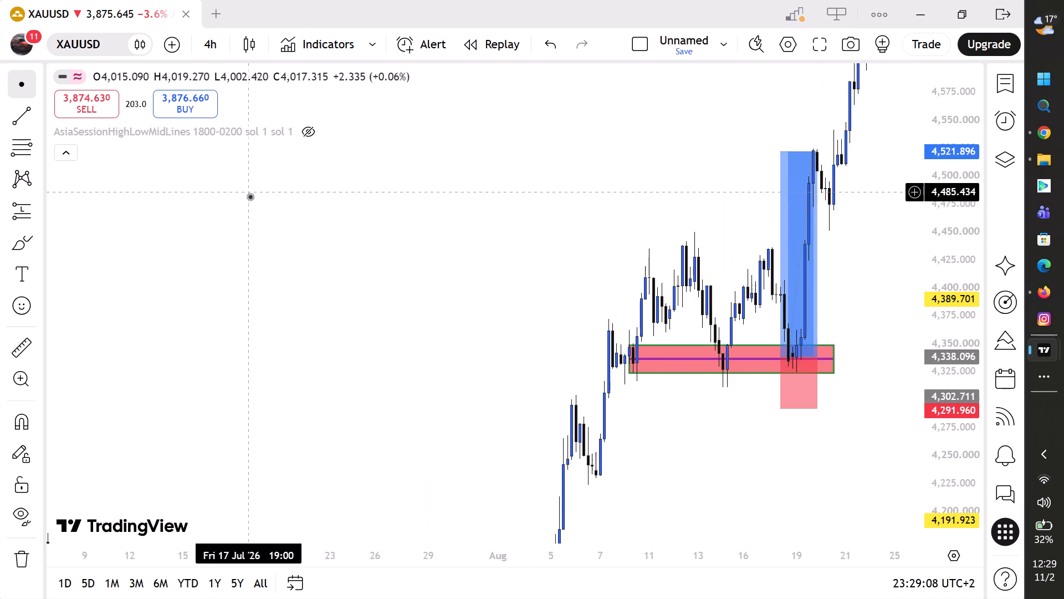
pyautogui.scroll(-4, 250, 197)
pyautogui.scroll(-13, 959, 217)
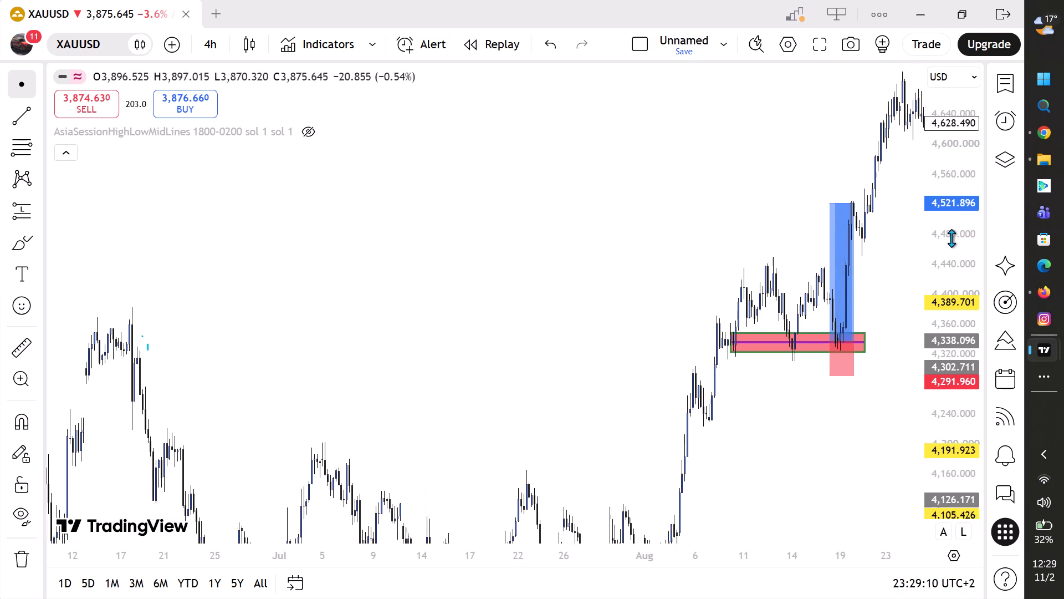
pyautogui.scroll(-16, 952, 238)
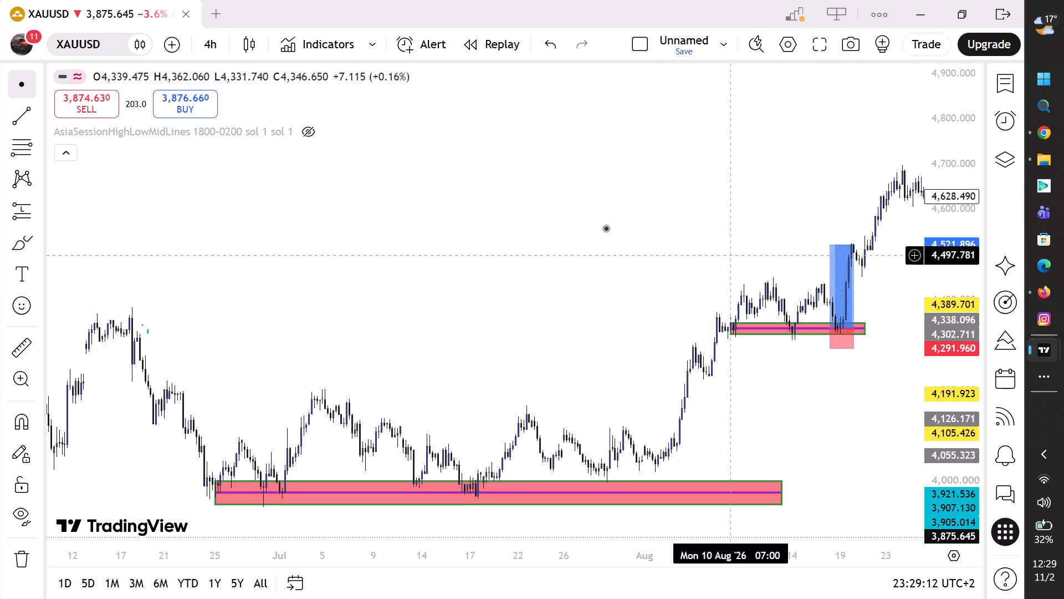
pyautogui.moveTo(672, 219); pyautogui.dragTo(298, 227)
pyautogui.moveTo(664, 155); pyautogui.dragTo(302, 135)
pyautogui.moveTo(659, 158); pyautogui.dragTo(541, 158)
pyautogui.moveTo(719, 179); pyautogui.dragTo(526, 150)
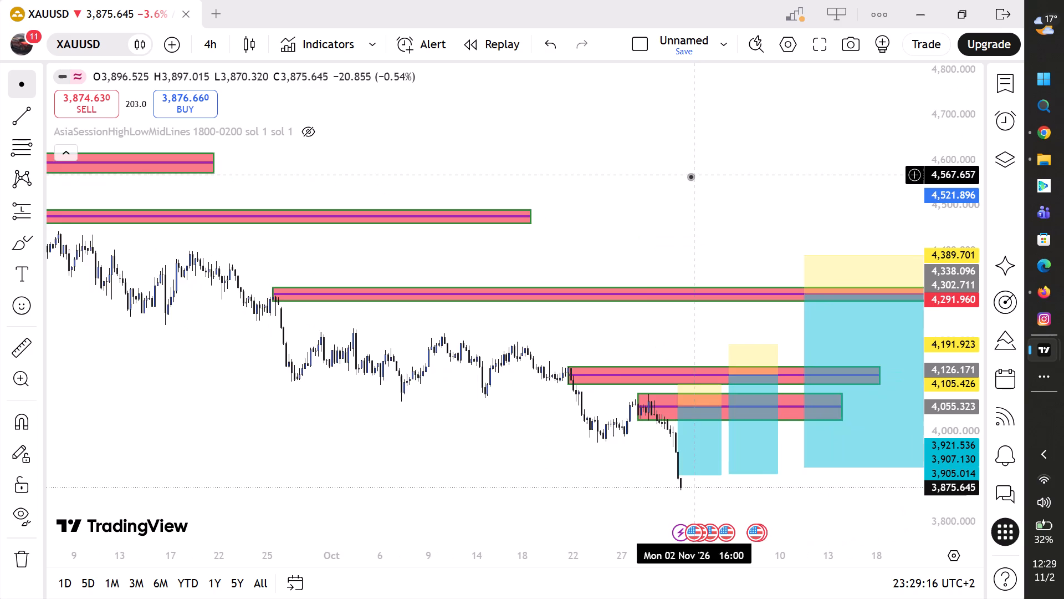
pyautogui.moveTo(690, 177); pyautogui.dragTo(529, 152)
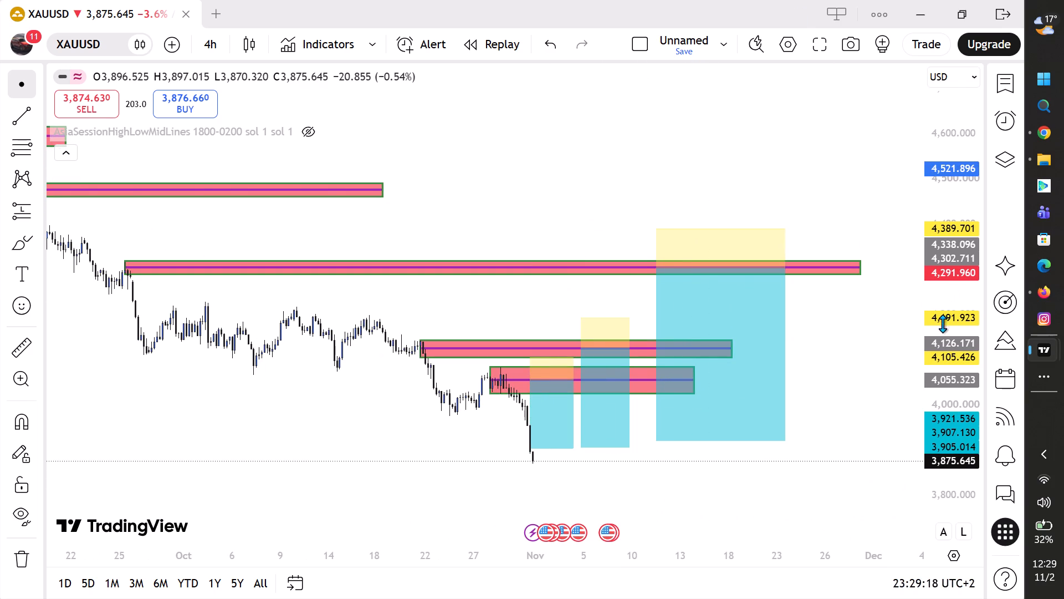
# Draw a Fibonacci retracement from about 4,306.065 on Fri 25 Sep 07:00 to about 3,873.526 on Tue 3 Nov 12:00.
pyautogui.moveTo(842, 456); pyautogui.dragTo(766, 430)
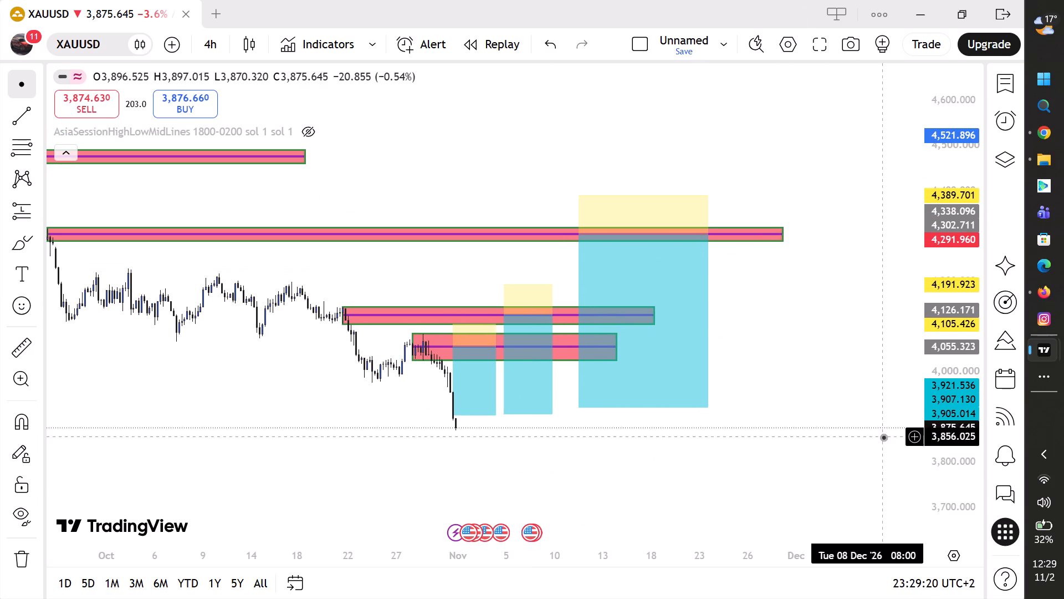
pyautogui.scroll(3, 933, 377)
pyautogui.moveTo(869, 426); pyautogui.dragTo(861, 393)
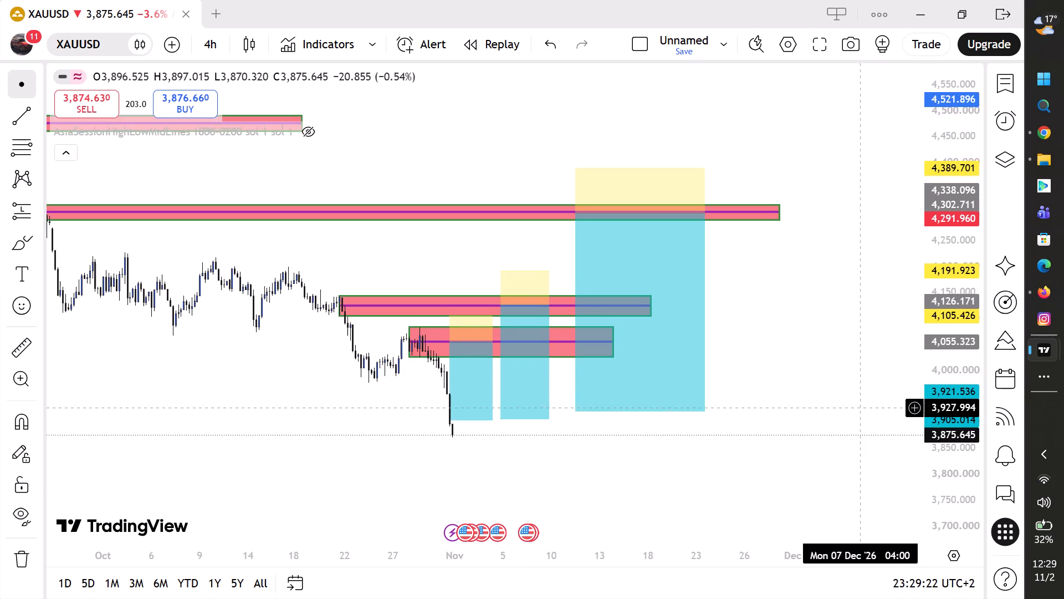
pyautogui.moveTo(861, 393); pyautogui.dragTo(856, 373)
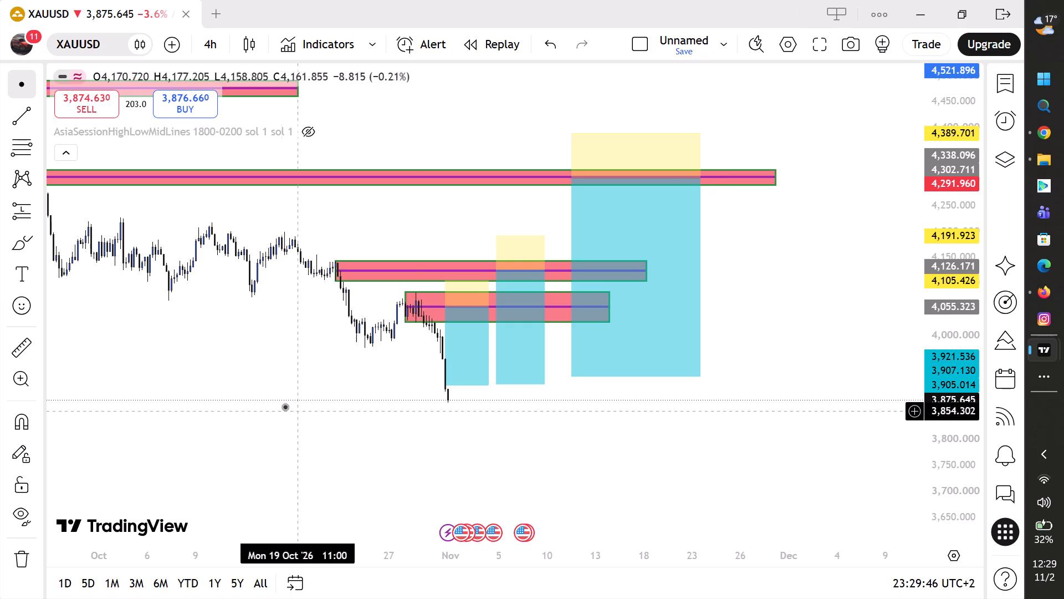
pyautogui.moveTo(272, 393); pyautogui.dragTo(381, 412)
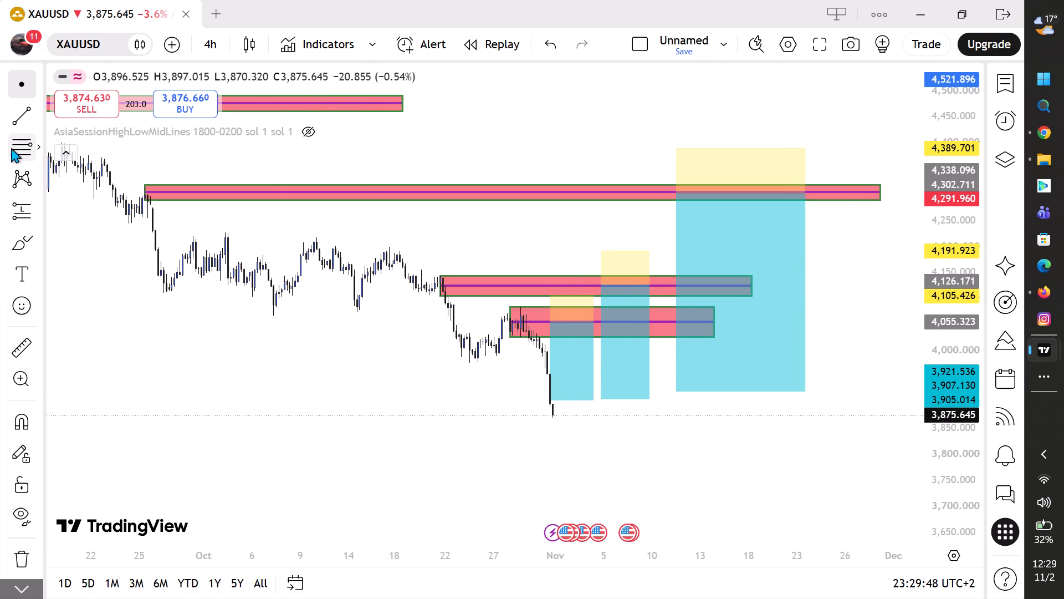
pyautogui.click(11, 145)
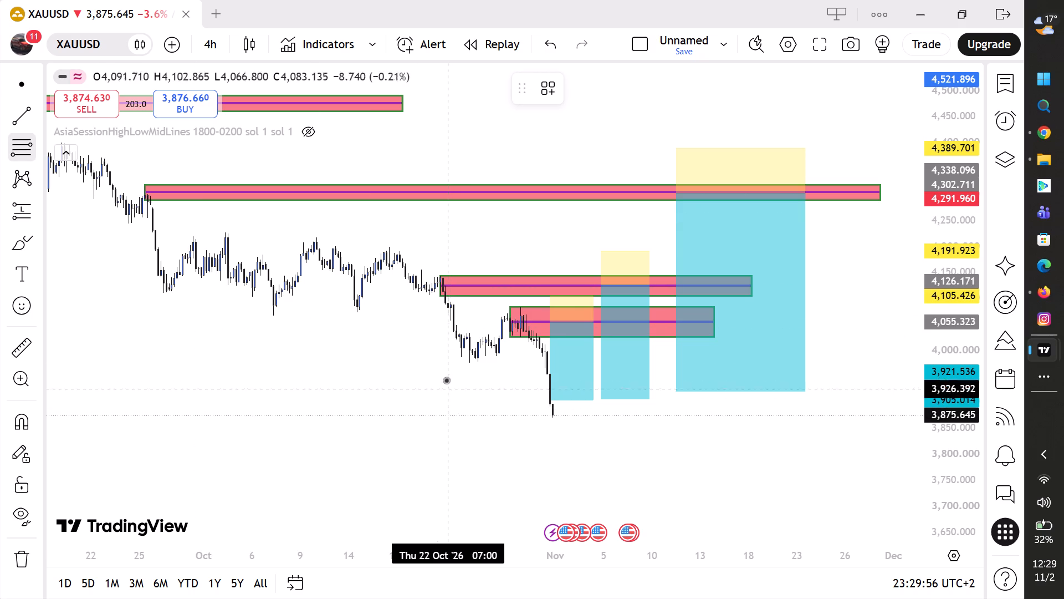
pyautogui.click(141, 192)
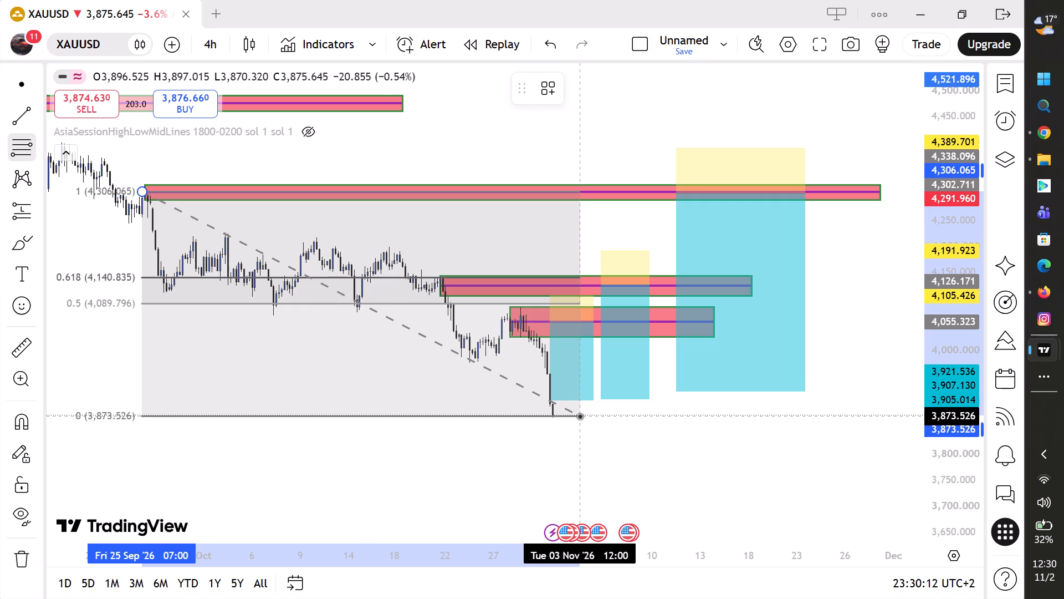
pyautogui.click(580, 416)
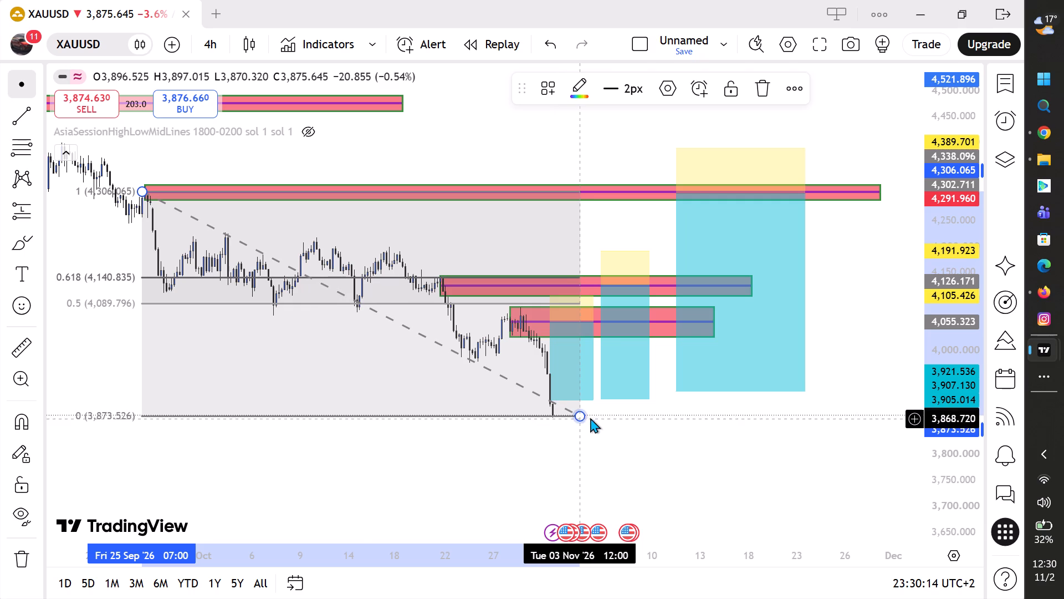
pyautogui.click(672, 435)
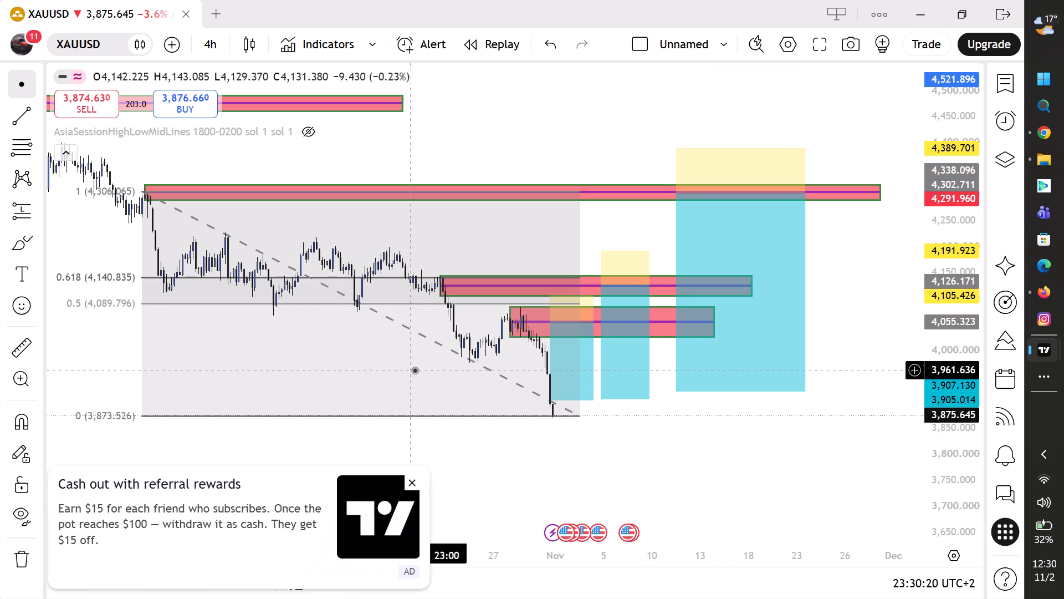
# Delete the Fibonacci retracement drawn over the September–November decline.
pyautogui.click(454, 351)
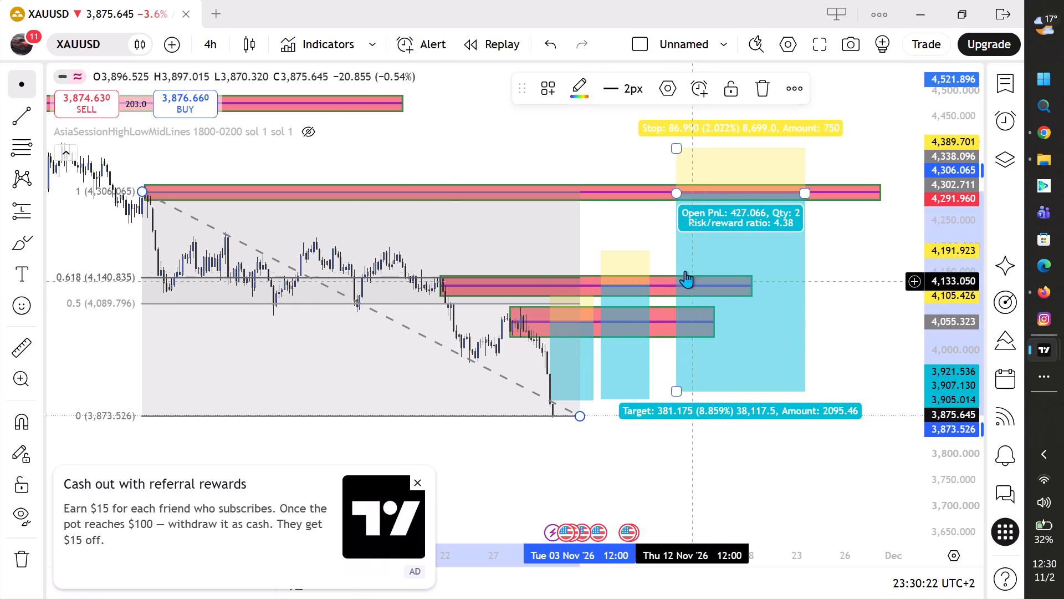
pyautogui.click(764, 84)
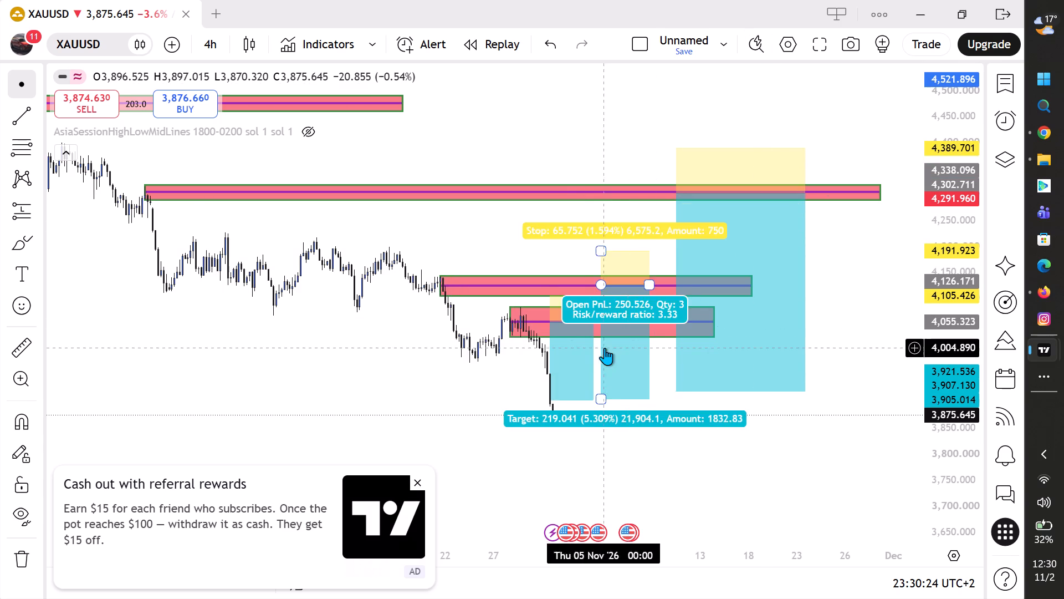
# Delete the short position with its entry at 4,055.323 in the lowest supply zone.
pyautogui.click(574, 362)
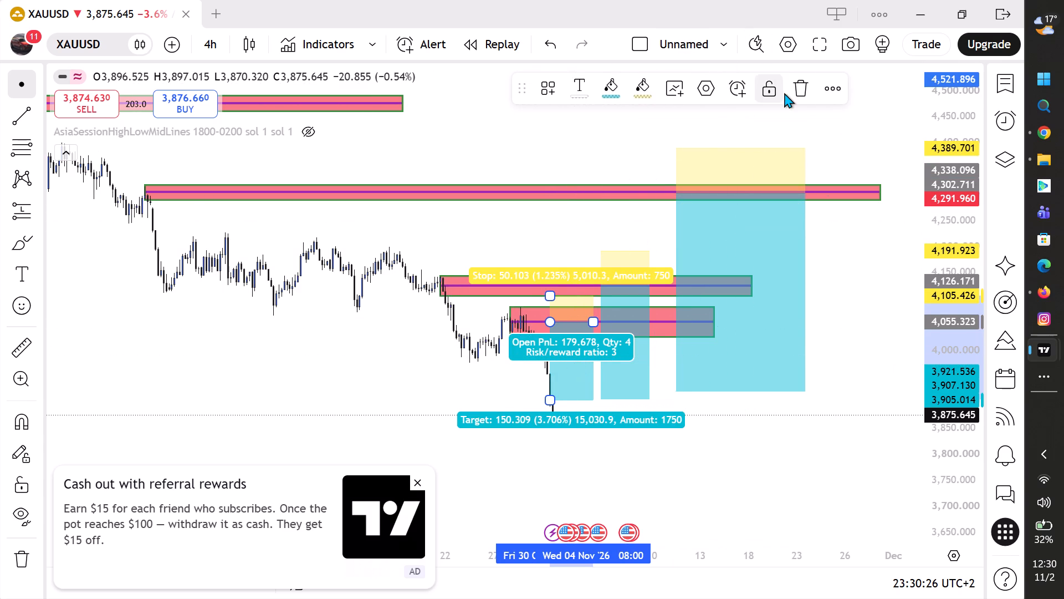
pyautogui.click(794, 87)
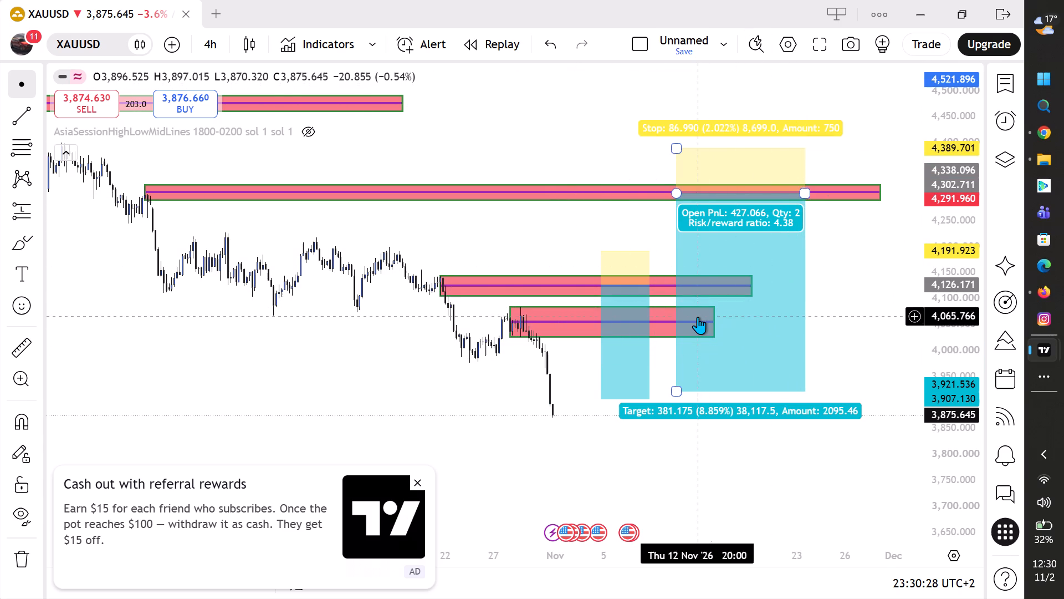
# Set the short position at the middle supply zone to 83% target-area opacity and 56% stop-area opacity.
pyautogui.scroll(2, 835, 345)
pyautogui.click(562, 291)
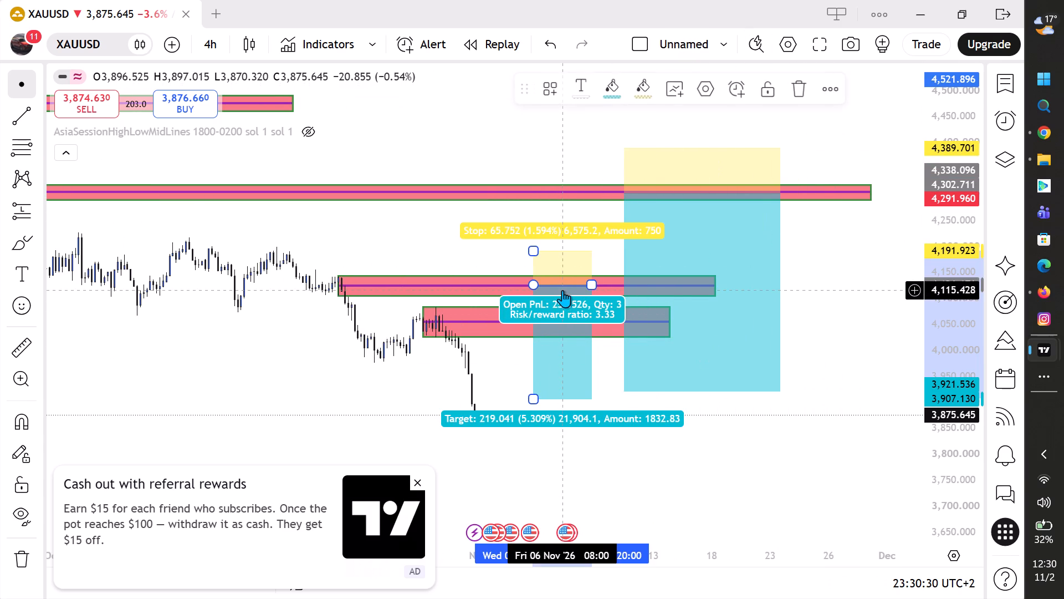
pyautogui.click(607, 92)
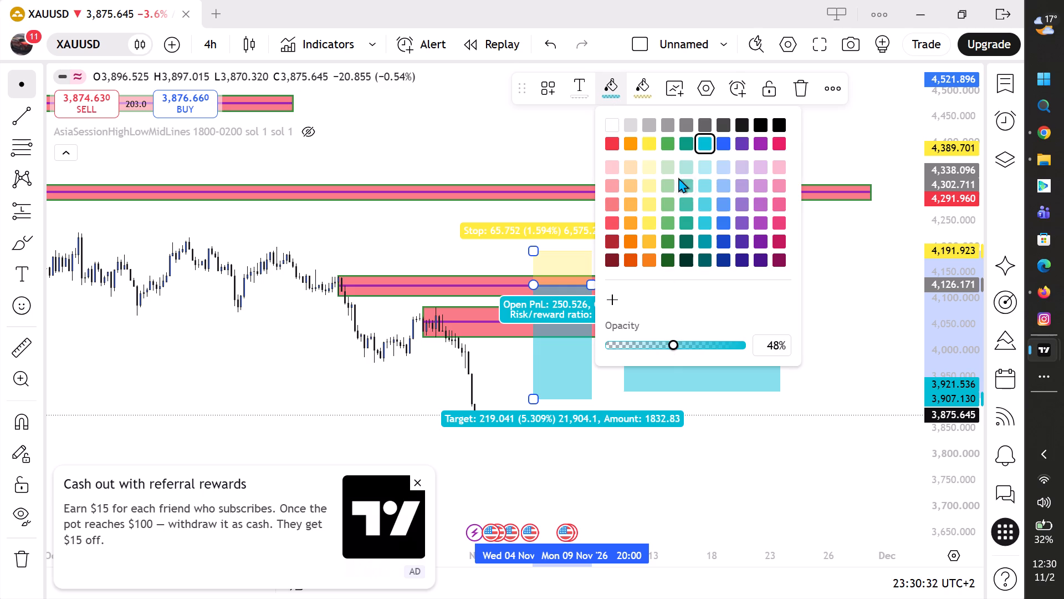
pyautogui.click(719, 343)
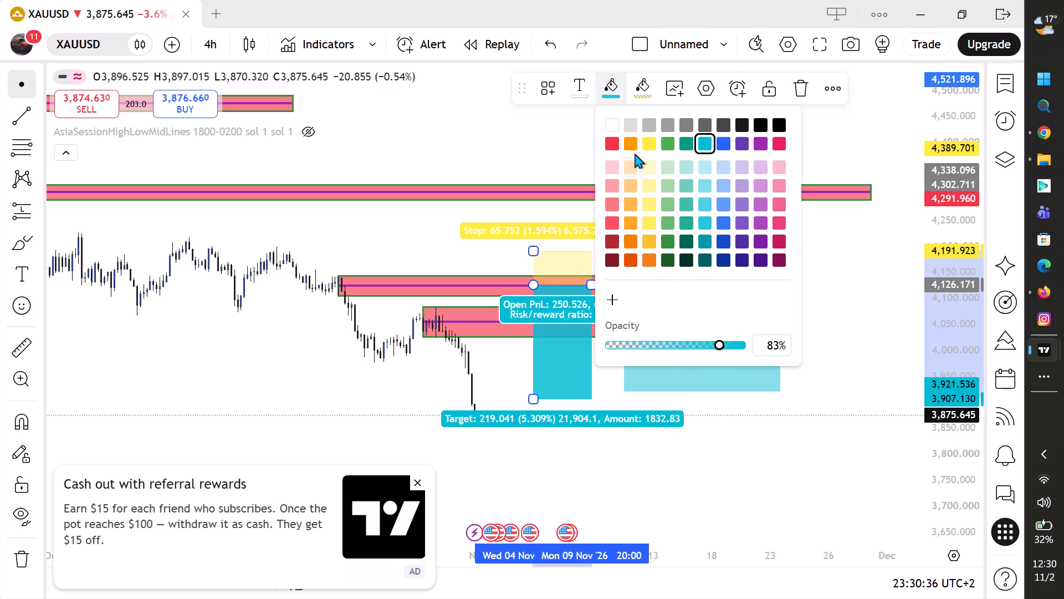
pyautogui.click(637, 78)
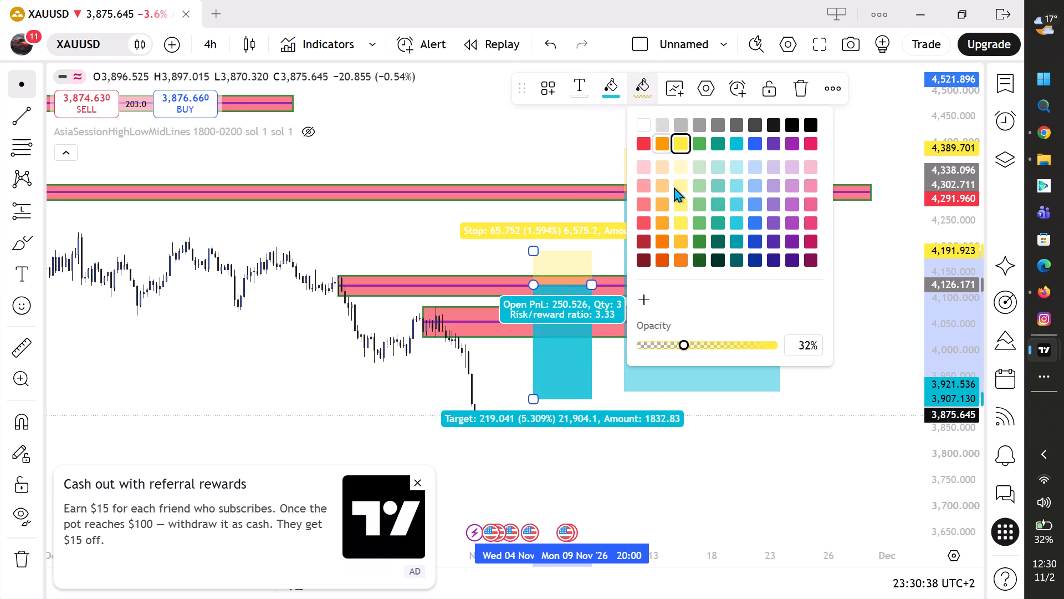
pyautogui.click(716, 342)
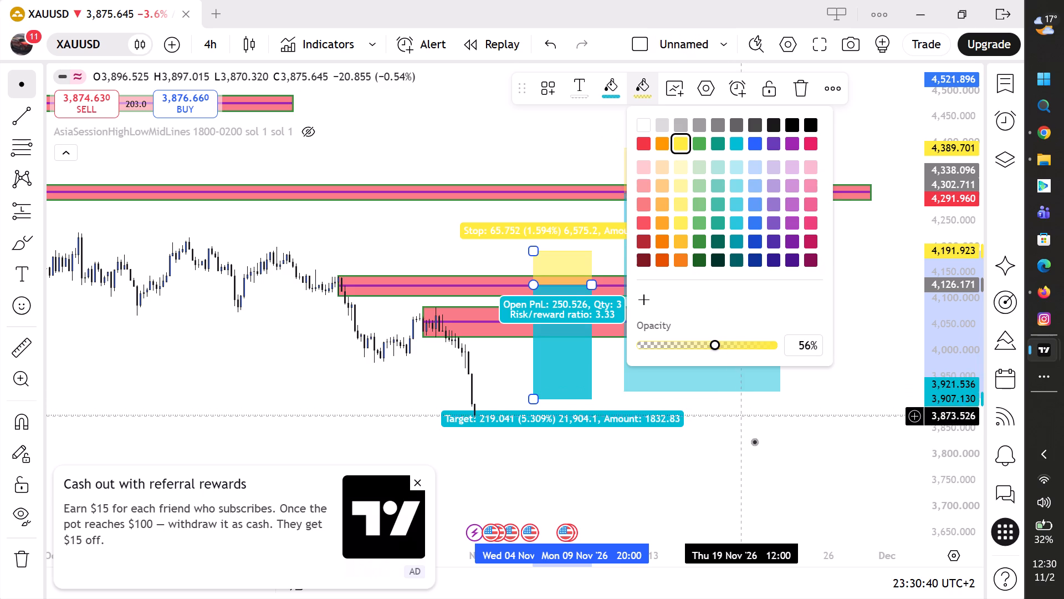
pyautogui.click(766, 464)
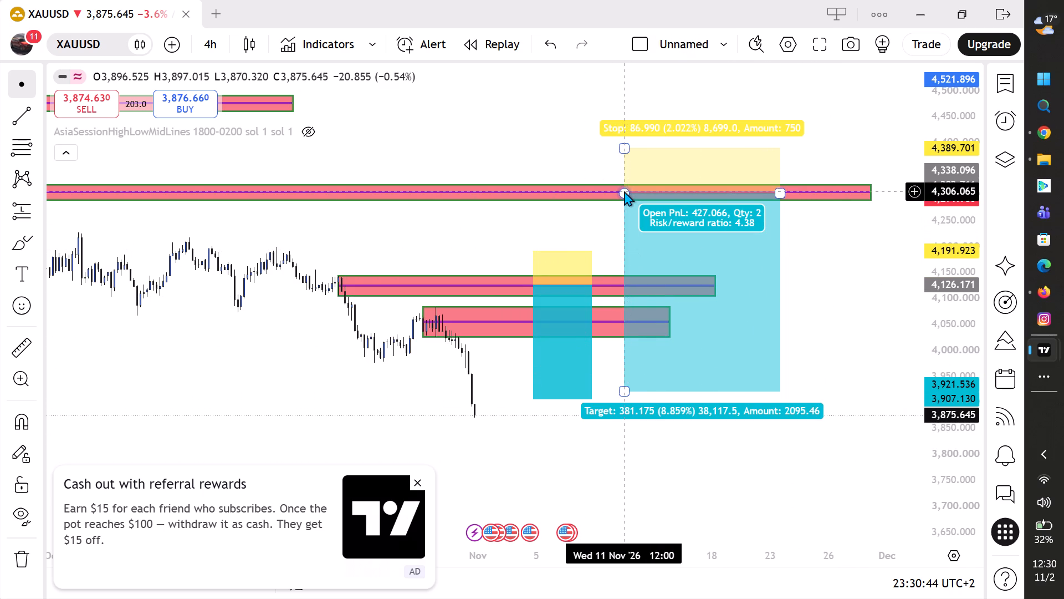
# Move the highest short position's entry to about 4,306.065 and its start time to Thu 12 Nov 12:00.
pyautogui.click(637, 228)
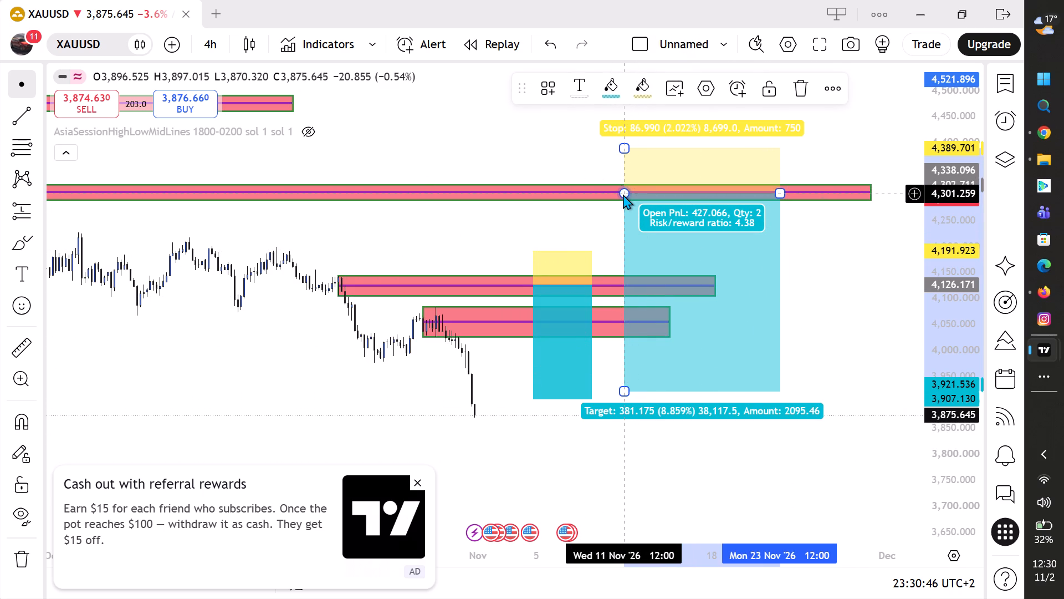
pyautogui.moveTo(623, 194); pyautogui.dragTo(644, 192)
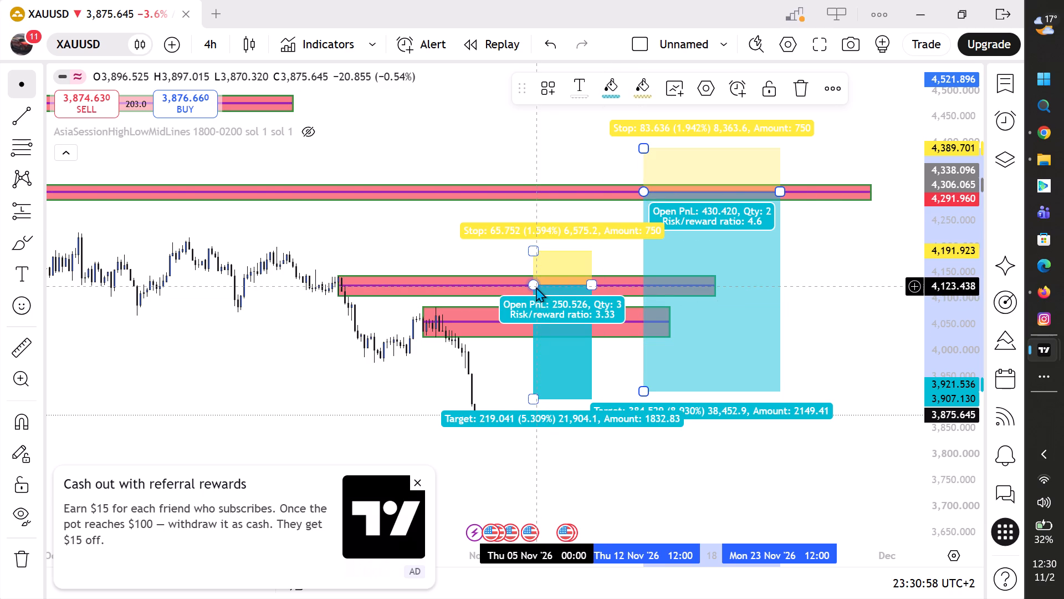
# Move the middle short position's entry to about 4,123.438 and its start time back to Tue 3 Nov.
pyautogui.moveTo(534, 283); pyautogui.dragTo(508, 283)
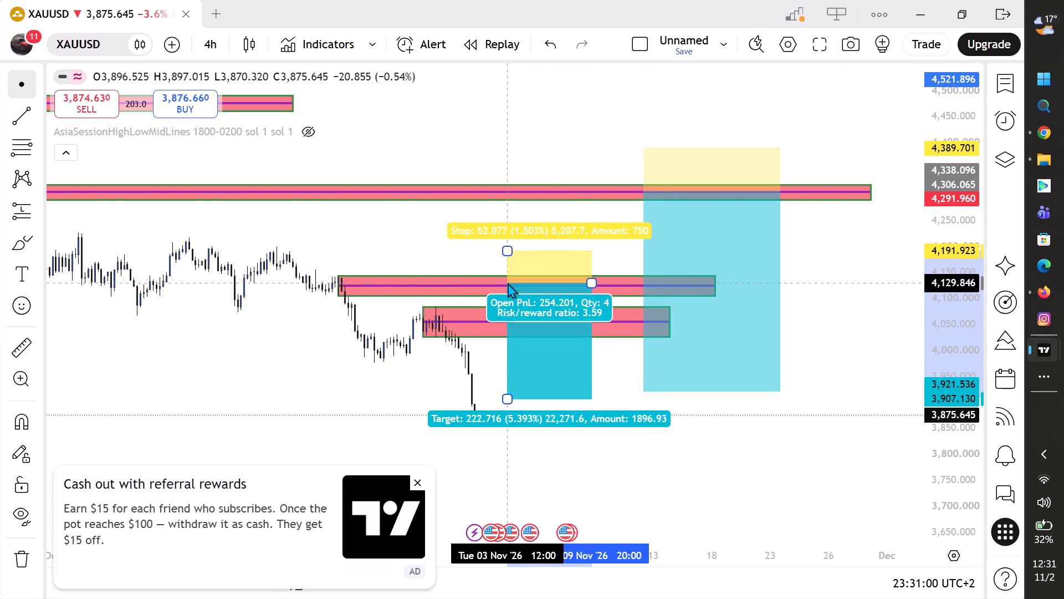
pyautogui.moveTo(508, 283); pyautogui.dragTo(505, 287)
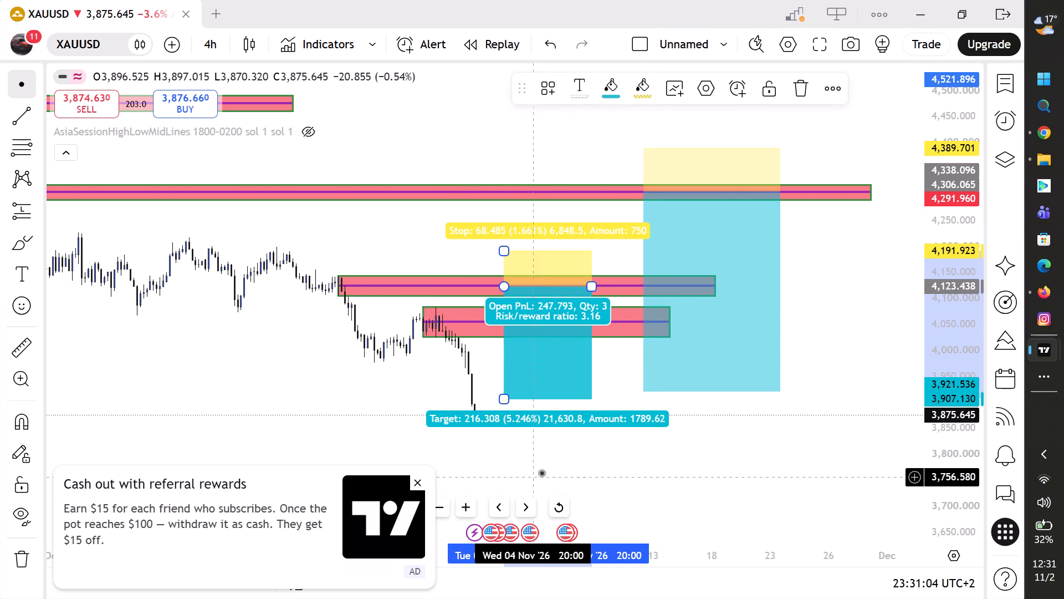
pyautogui.click(646, 462)
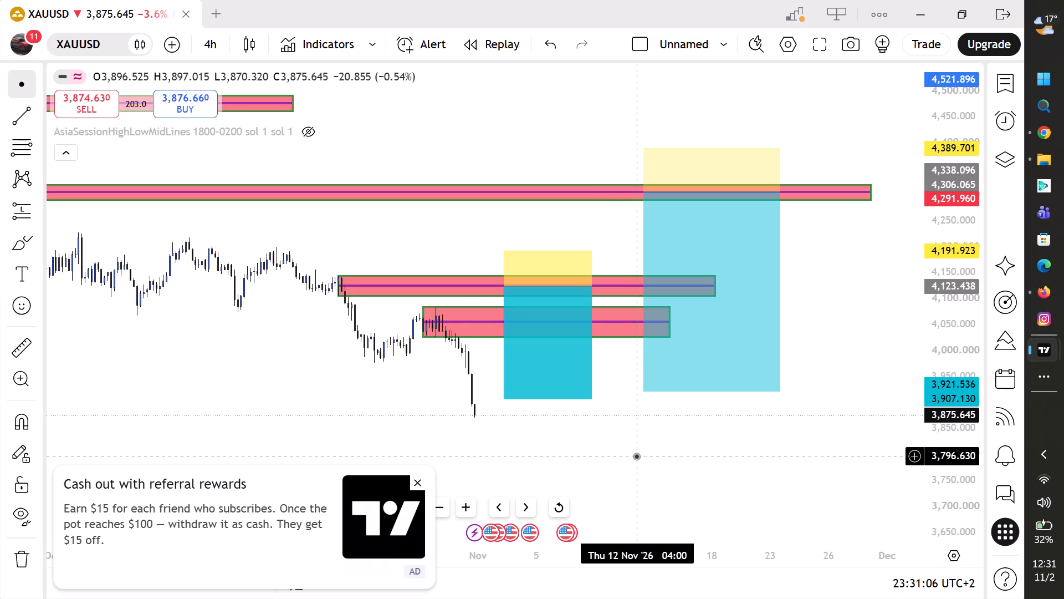
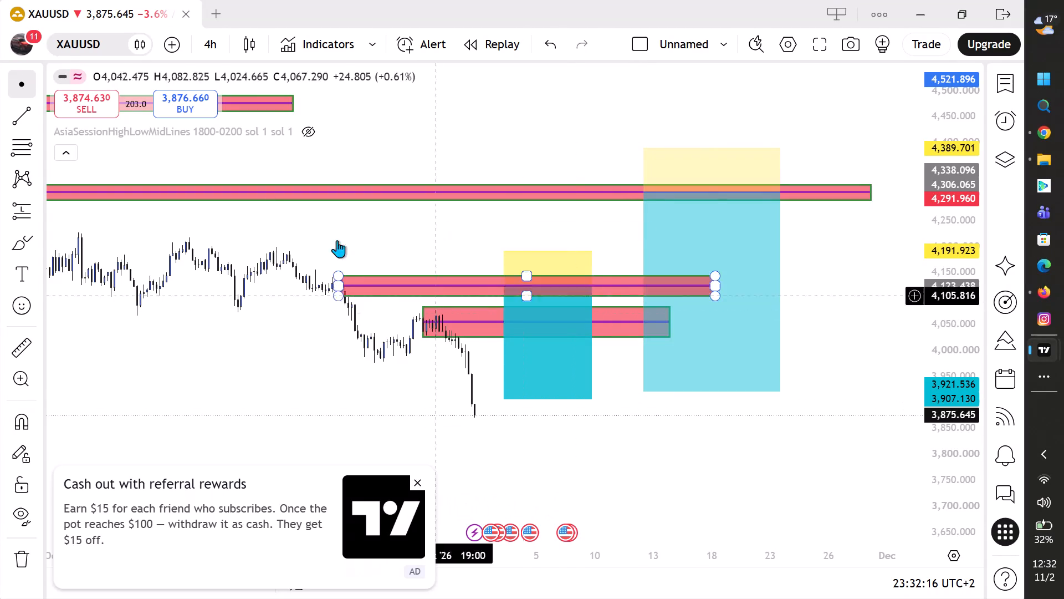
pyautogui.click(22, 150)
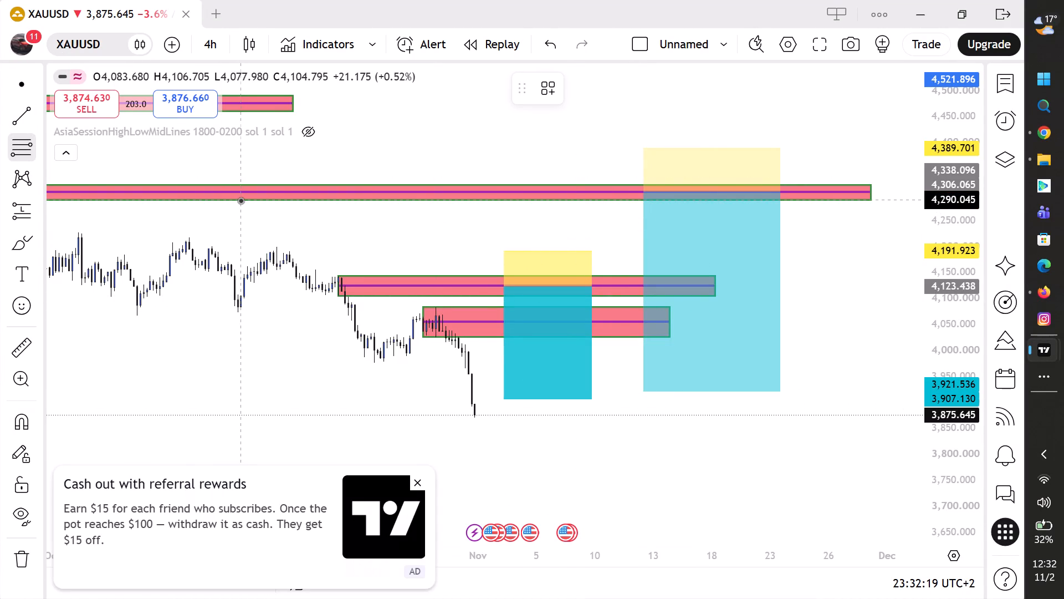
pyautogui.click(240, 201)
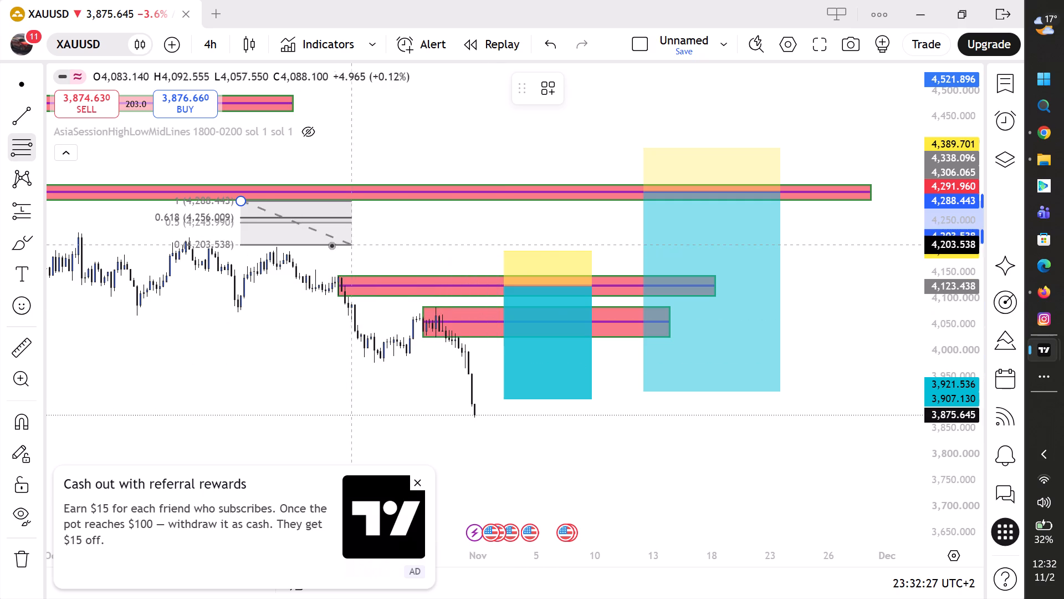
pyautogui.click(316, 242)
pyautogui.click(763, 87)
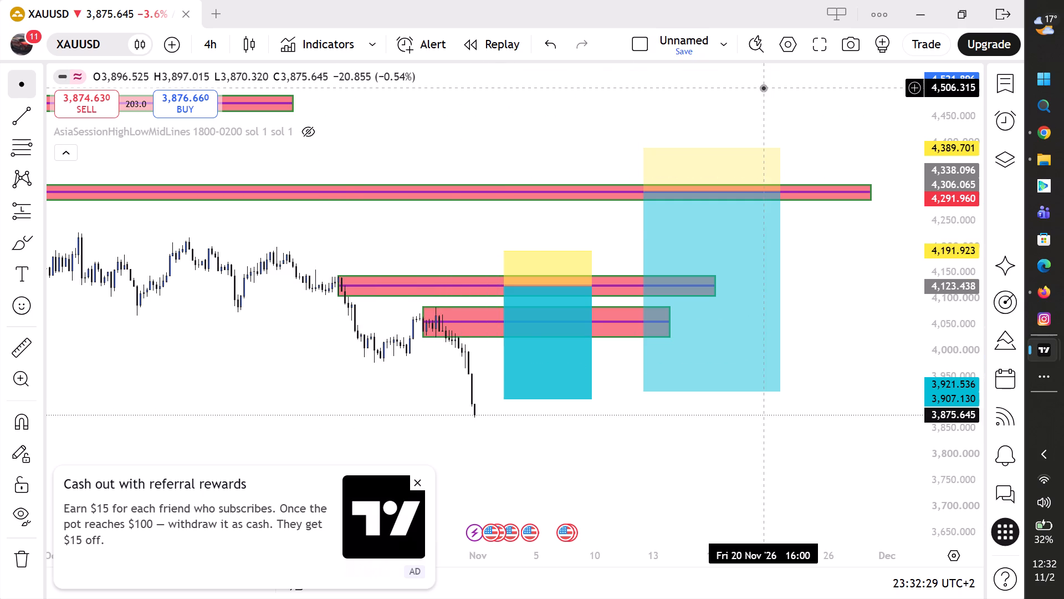
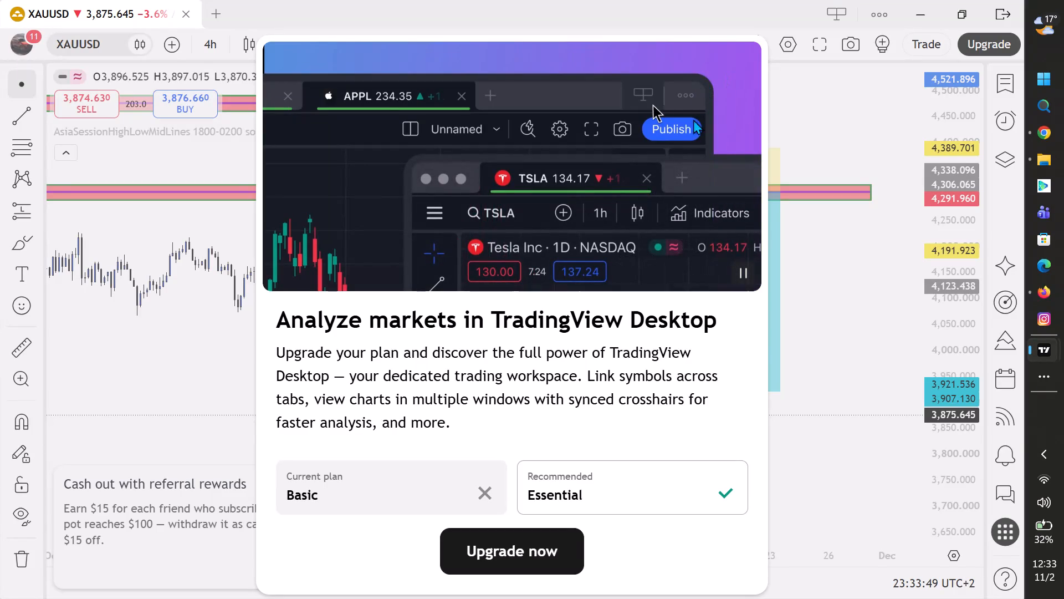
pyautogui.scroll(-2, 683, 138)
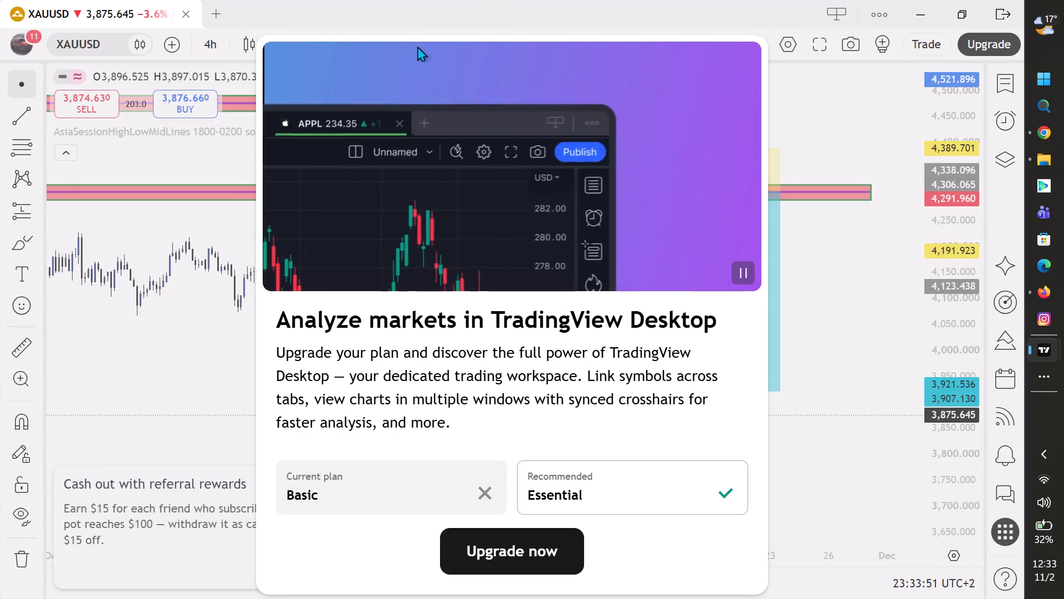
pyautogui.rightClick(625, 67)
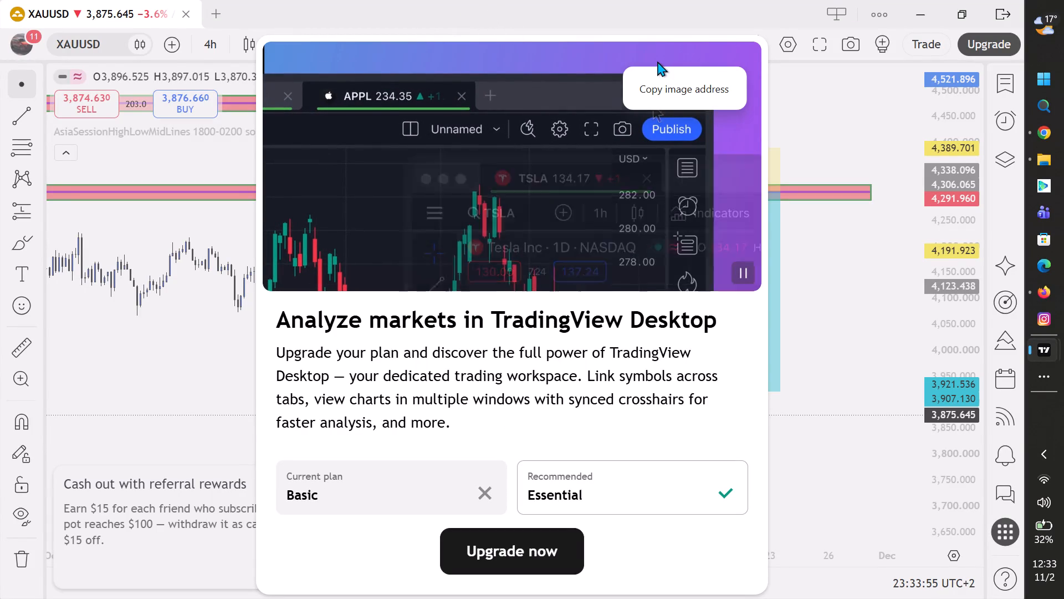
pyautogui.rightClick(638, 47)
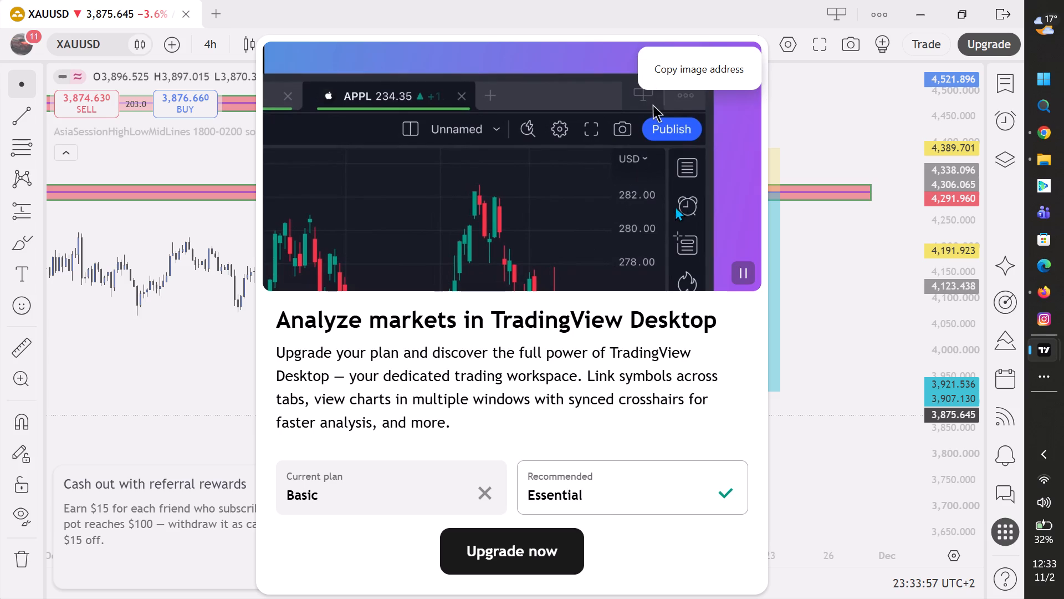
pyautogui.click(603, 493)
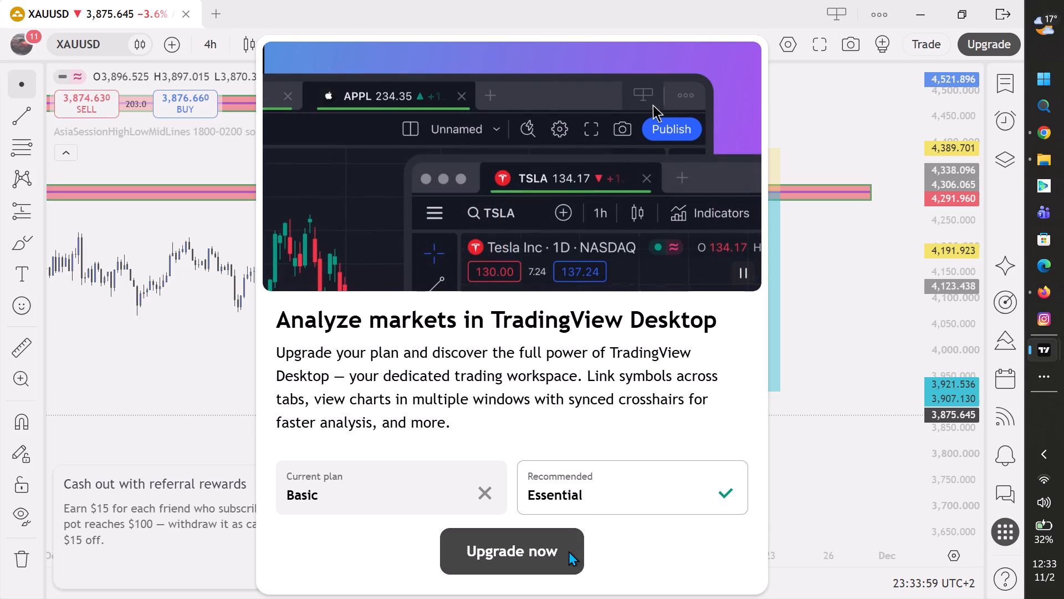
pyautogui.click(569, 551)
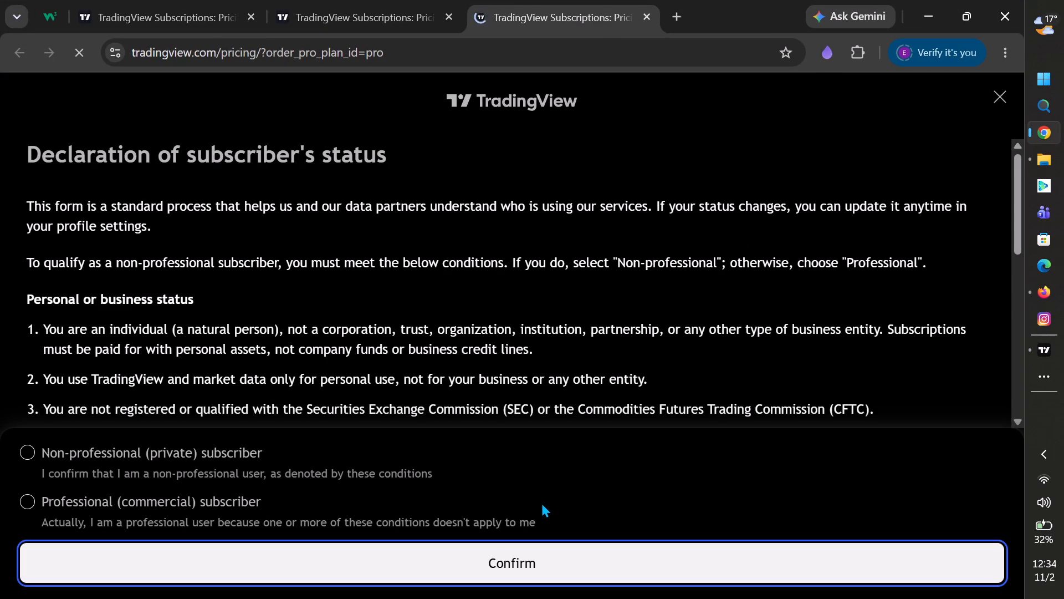
# Close the TradingView subscription pricing pages in the browser and return to the charting app.
pyautogui.click(146, 5)
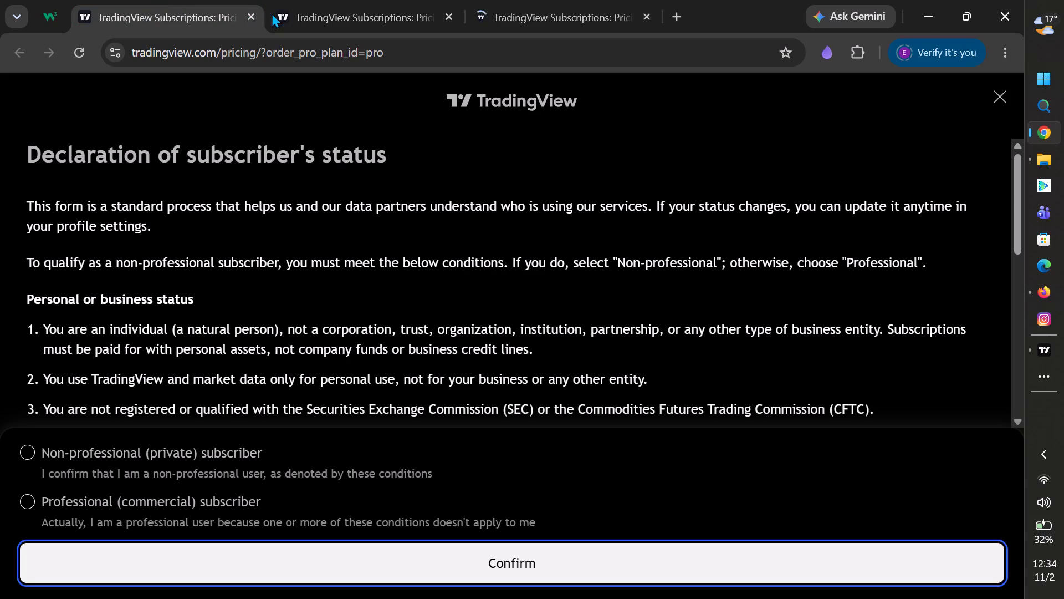
pyautogui.click(249, 11)
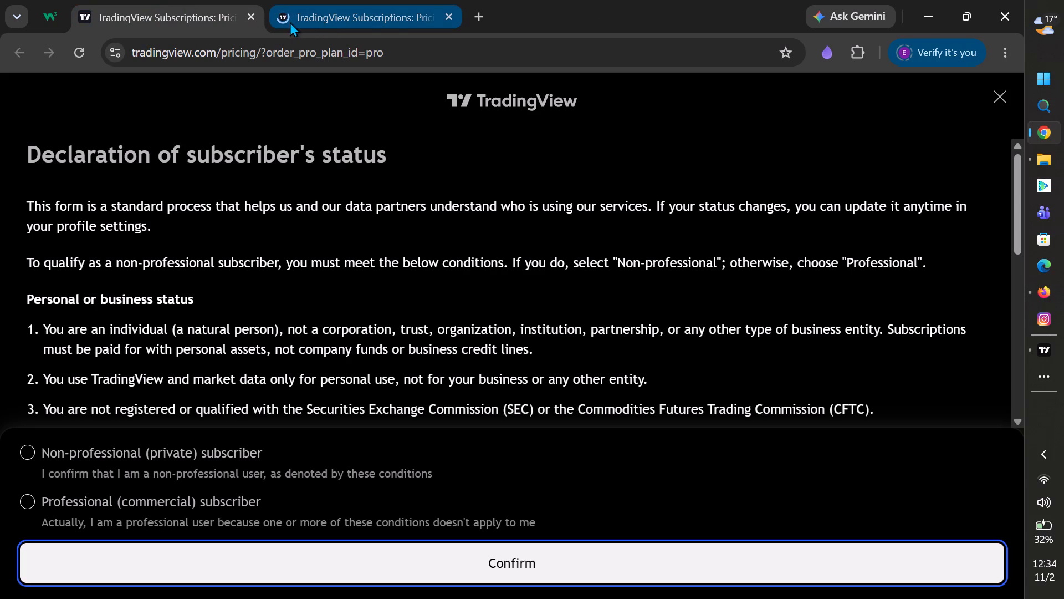
pyautogui.click(243, 12)
pyautogui.click(255, 15)
pyautogui.click(247, 12)
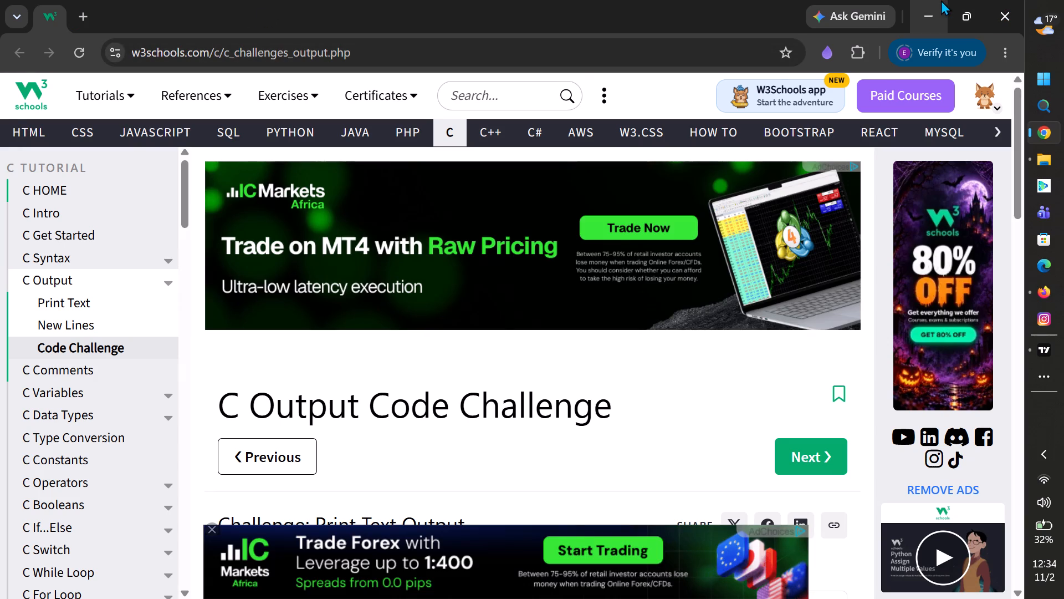
pyautogui.click(934, 2)
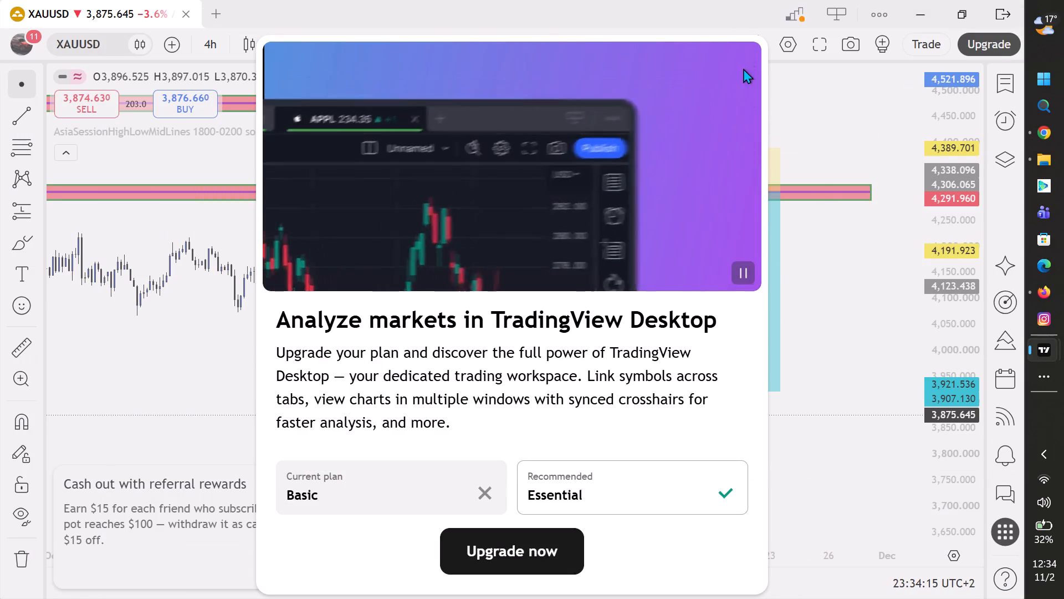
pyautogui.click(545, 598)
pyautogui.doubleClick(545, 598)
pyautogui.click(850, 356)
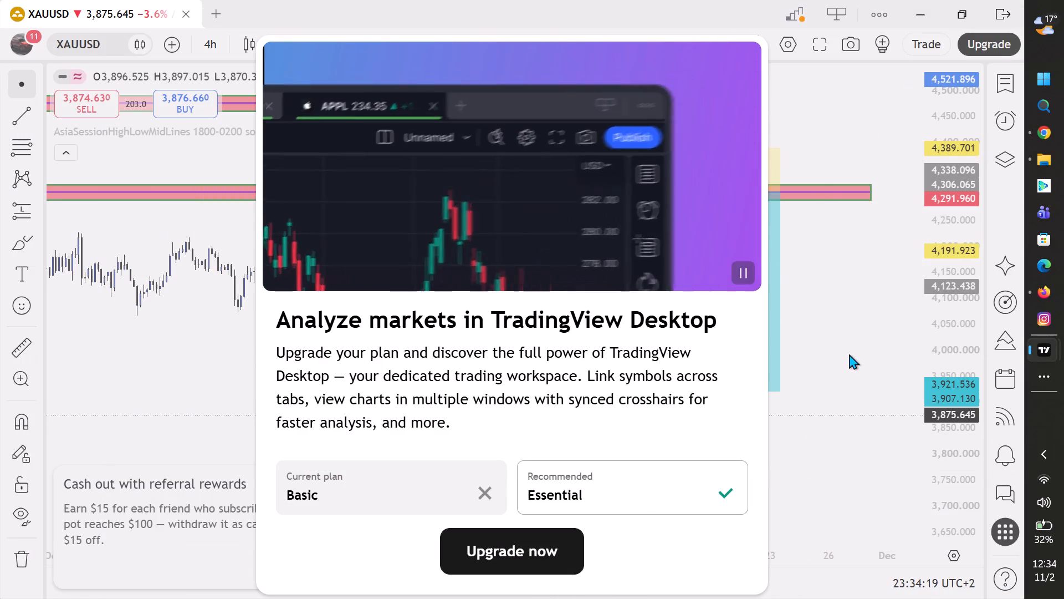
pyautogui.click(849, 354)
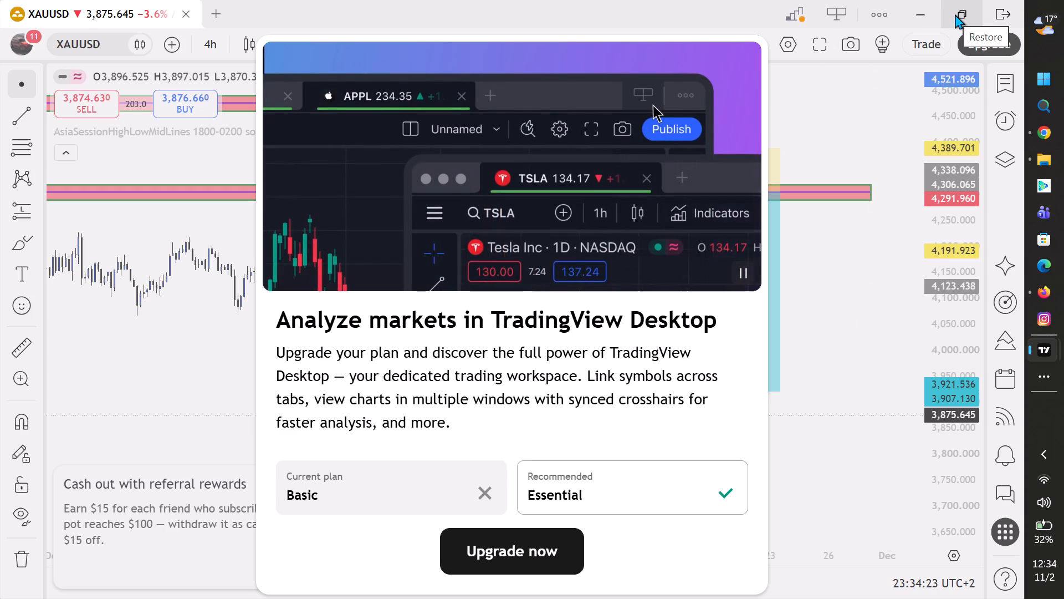
# Open the saved Unnamed layout (XAUUSD, 4h) in a new window and maximize that window.
pyautogui.click(830, 13)
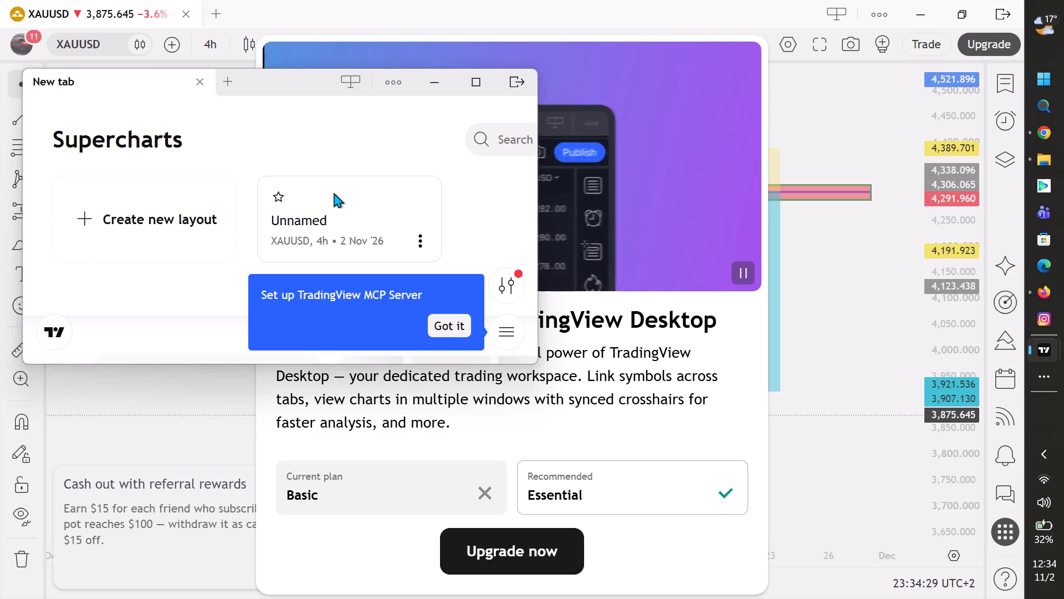
pyautogui.click(332, 197)
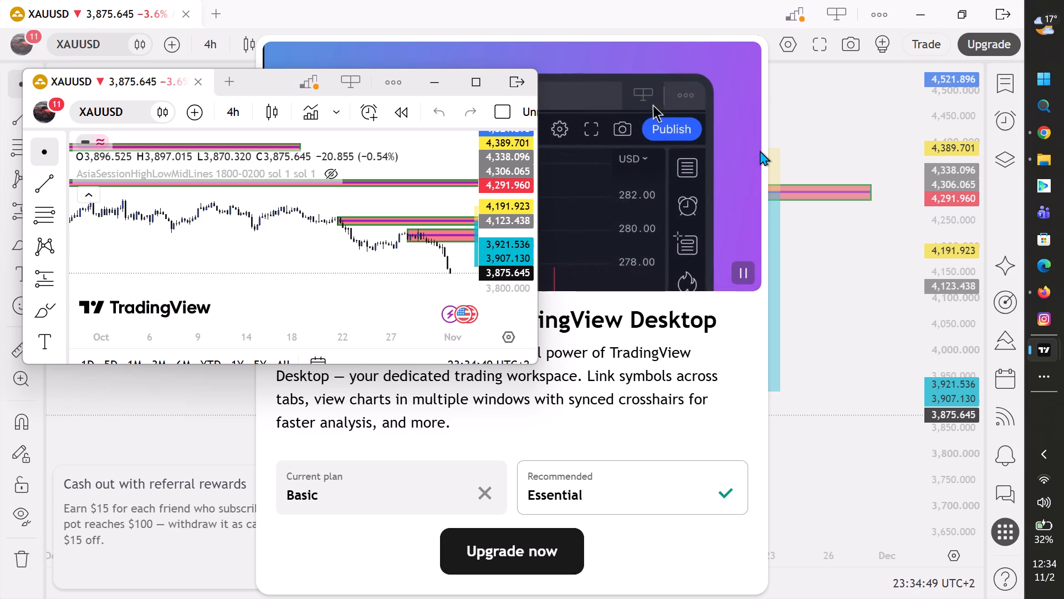
pyautogui.click(474, 75)
# Show the XAUUSD 4-hour chart in fullscreen mode with the surrounding panels hidden.
pyautogui.moveTo(493, 389); pyautogui.dragTo(392, 345)
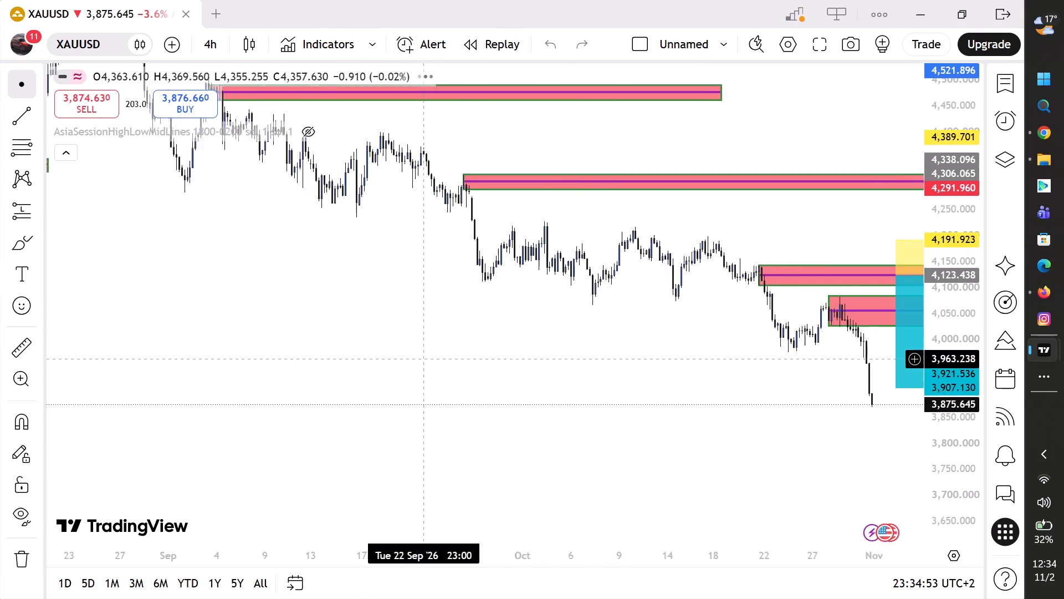
pyautogui.moveTo(392, 345); pyautogui.dragTo(350, 351)
pyautogui.moveTo(380, 363); pyautogui.dragTo(313, 352)
pyautogui.moveTo(388, 351); pyautogui.dragTo(380, 353)
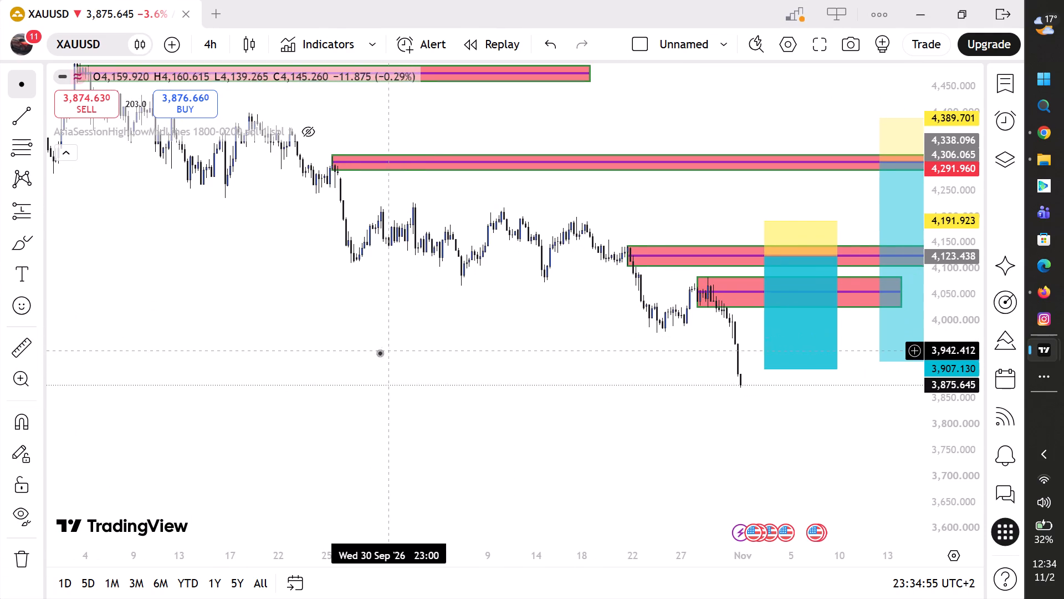
pyautogui.moveTo(380, 353); pyautogui.dragTo(300, 333)
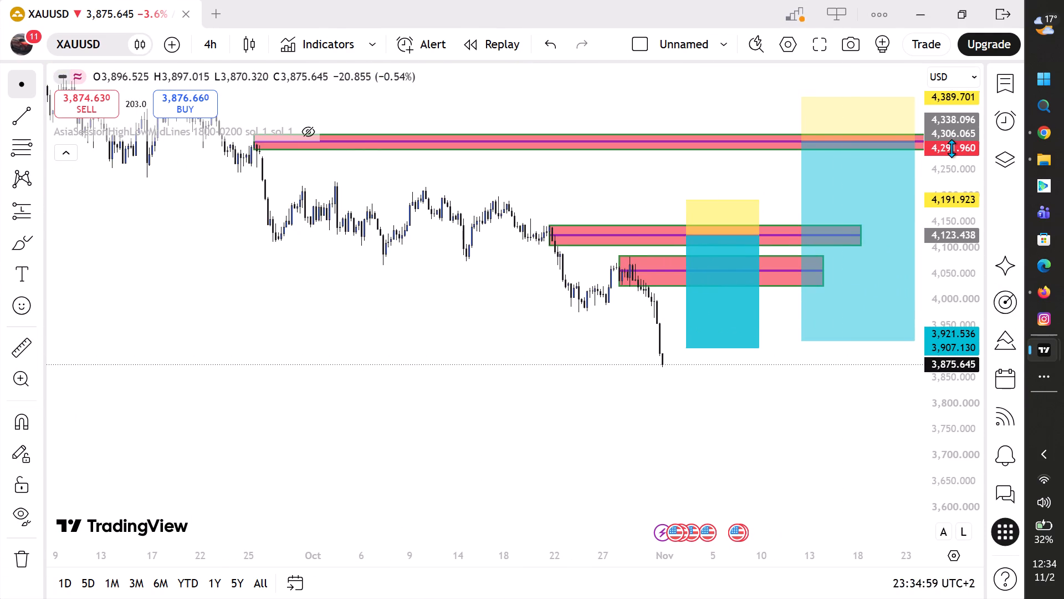
pyautogui.click(818, 53)
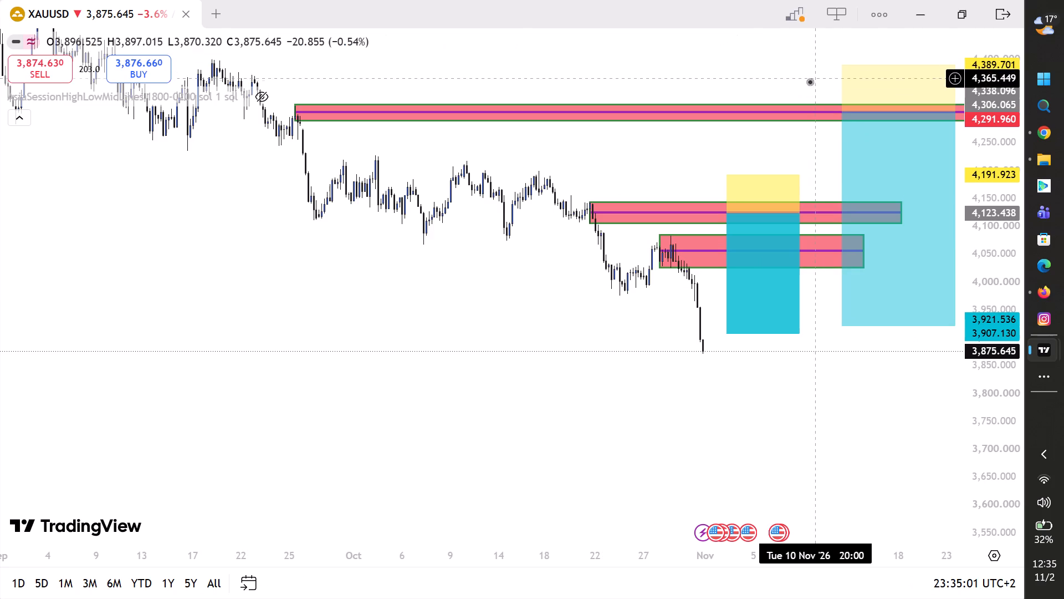
# Dismiss the referral rewards advertisement covering the lower part of the chart.
pyautogui.moveTo(801, 74); pyautogui.dragTo(589, 80)
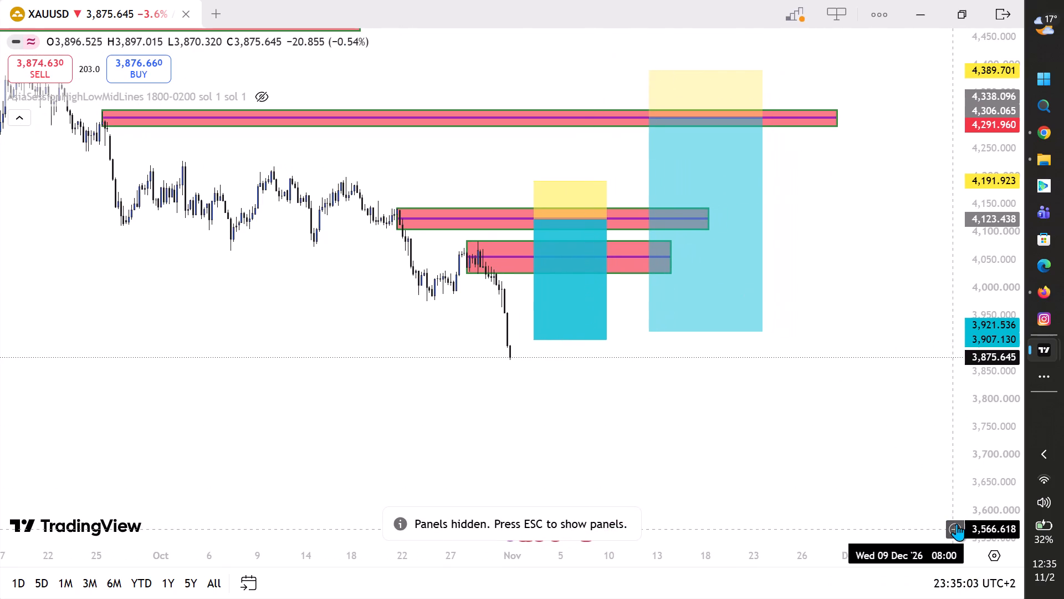
pyautogui.scroll(-6, 1009, 180)
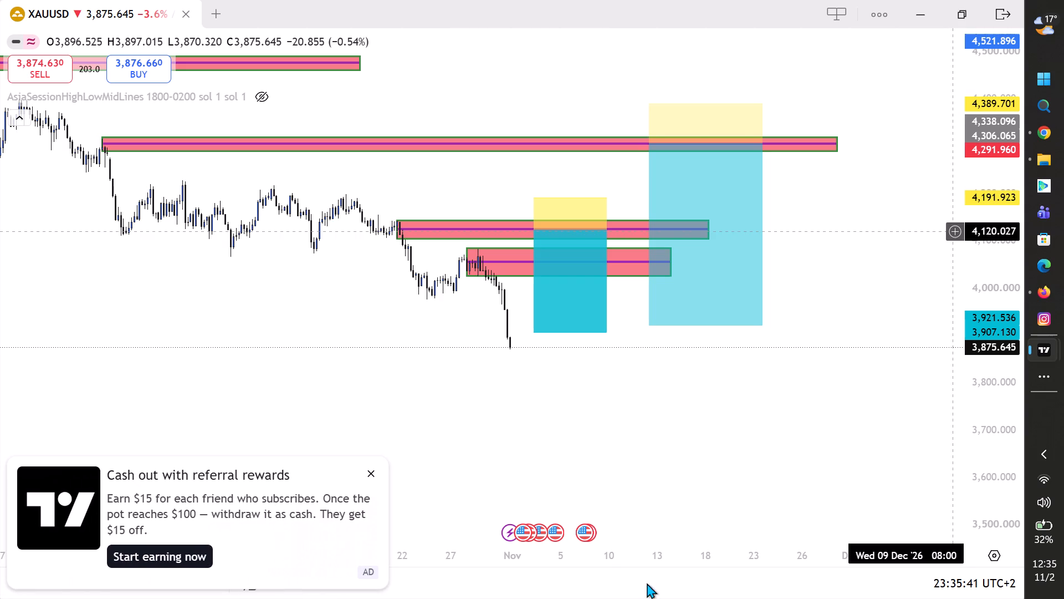
pyautogui.click(371, 474)
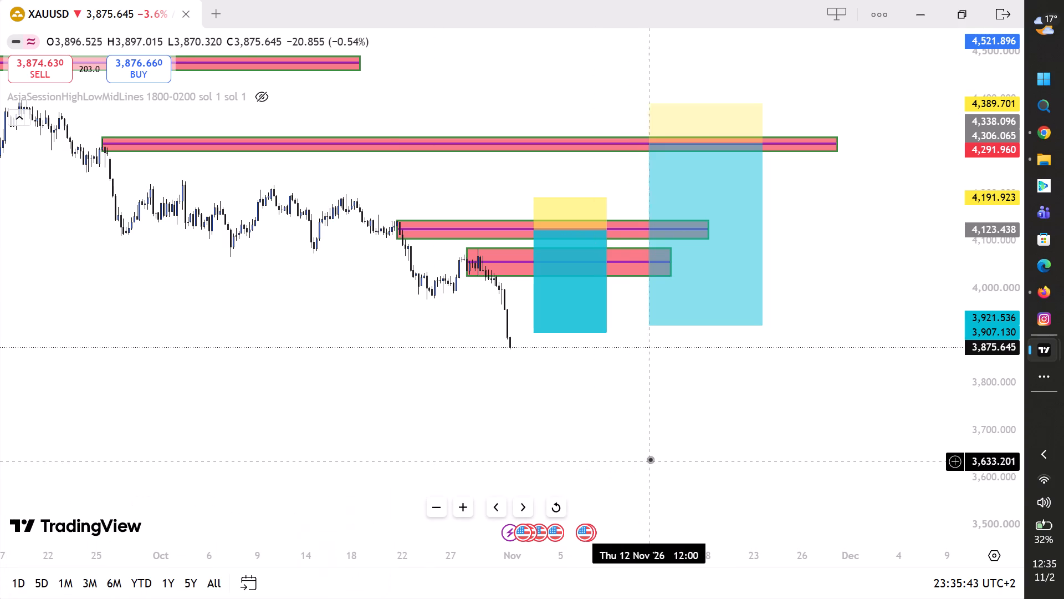
# Delete the long position drawn at the mid-August demand zone, leaving the zone itself in place.
pyautogui.moveTo(659, 447); pyautogui.dragTo(669, 478)
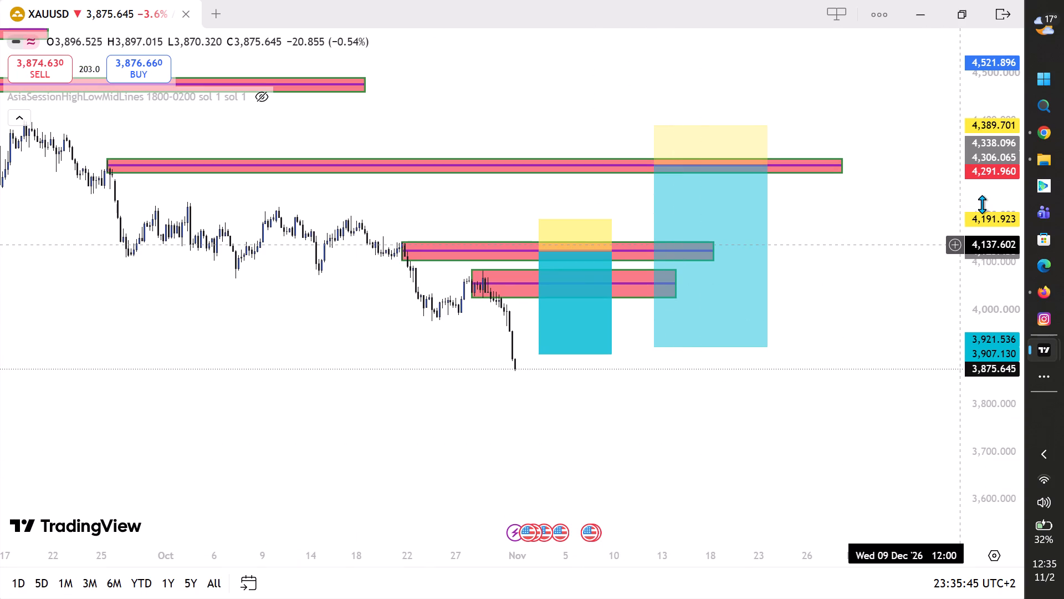
pyautogui.scroll(-3, 989, 170)
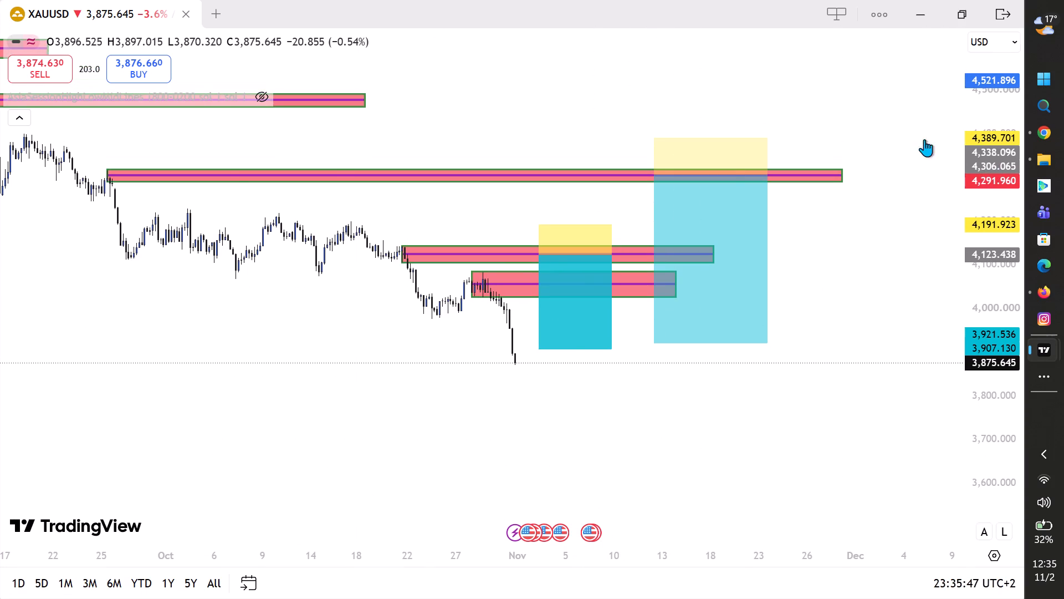
pyautogui.scroll(-3, 892, 106)
pyautogui.moveTo(819, 78); pyautogui.dragTo(822, 84)
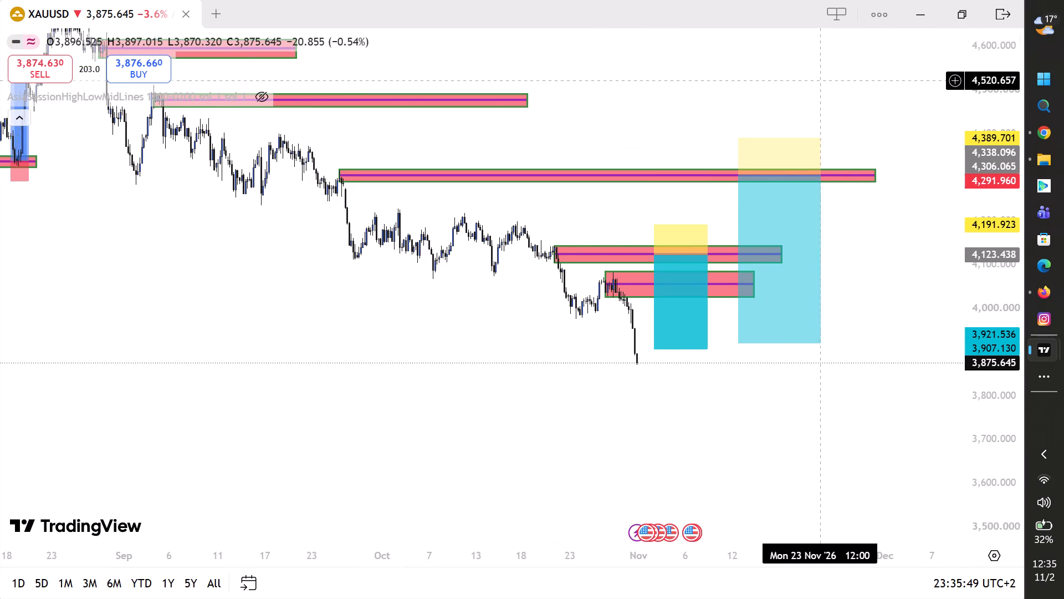
pyautogui.moveTo(822, 84); pyautogui.dragTo(861, 122)
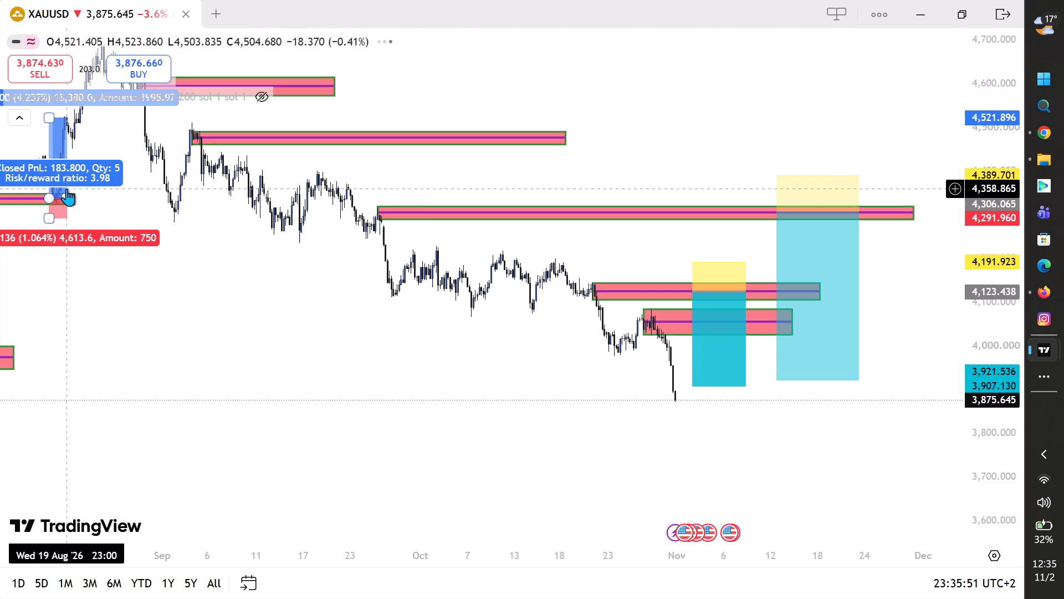
pyautogui.click(66, 189)
pyautogui.click(539, 97)
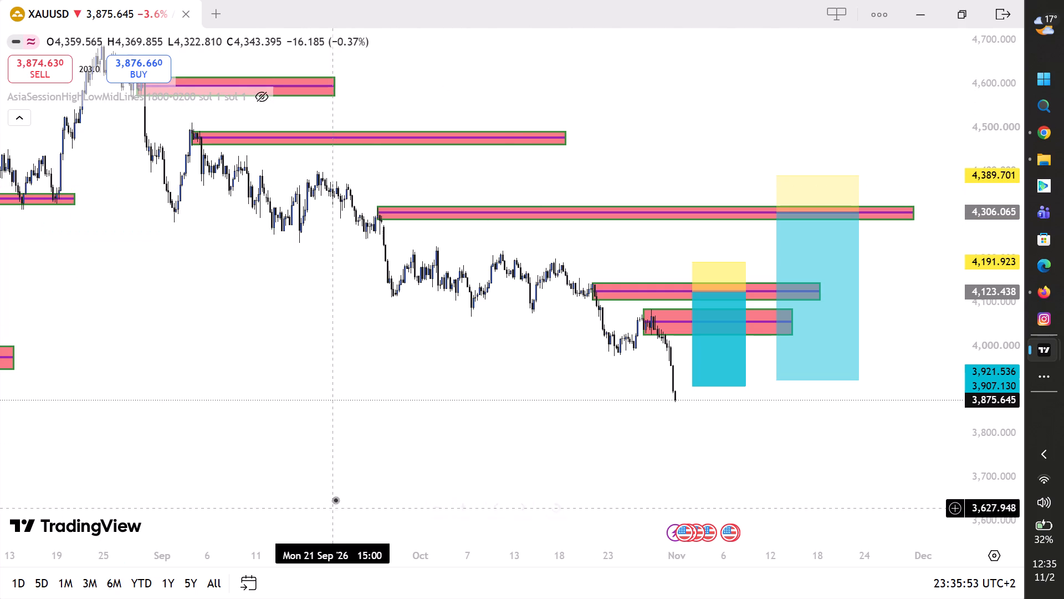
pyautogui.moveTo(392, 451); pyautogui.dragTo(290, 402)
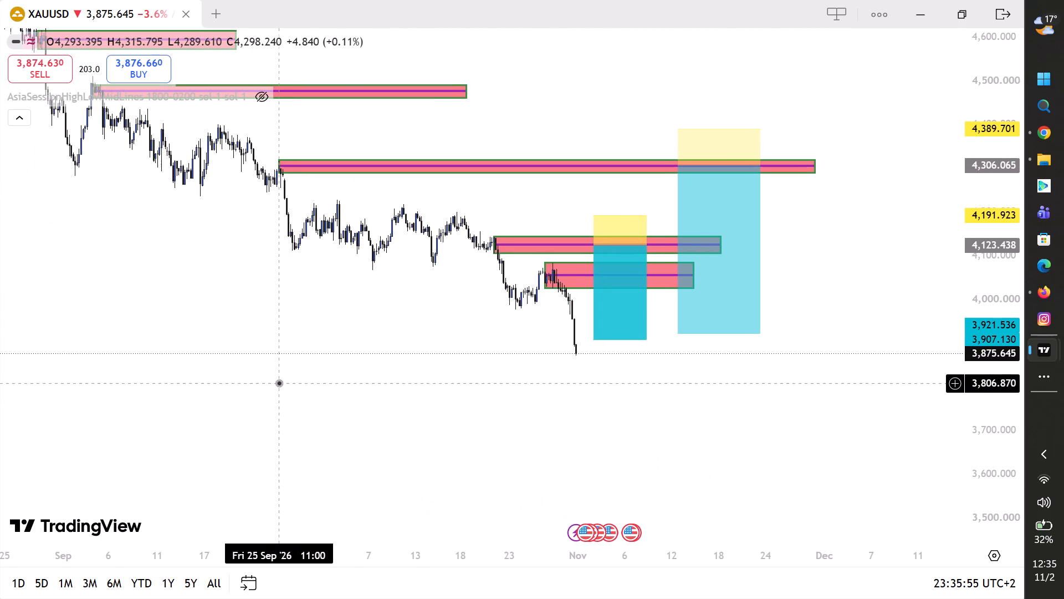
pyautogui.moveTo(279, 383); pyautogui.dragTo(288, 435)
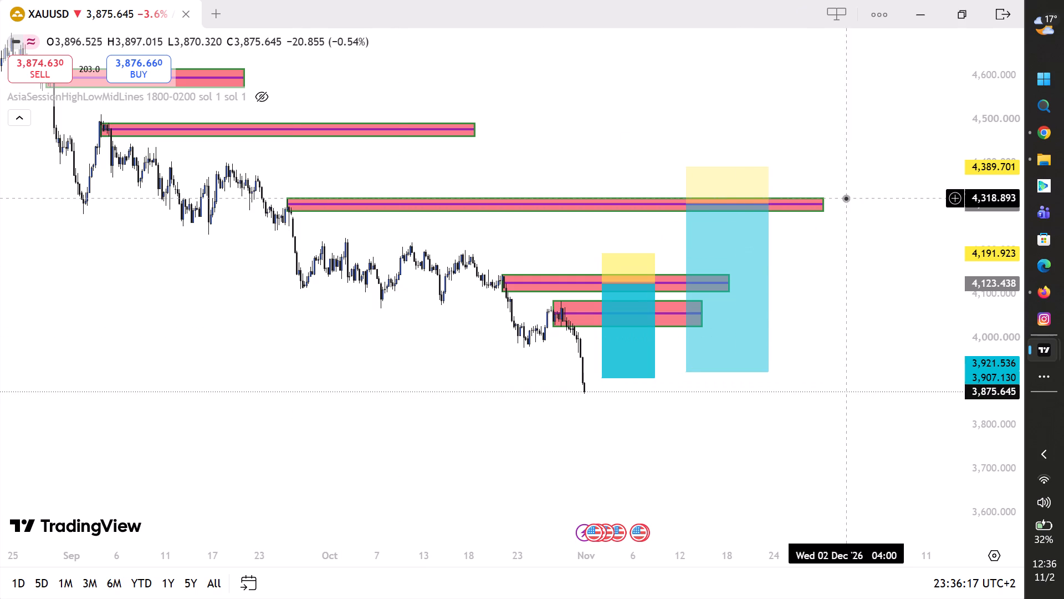
# Switch to Chrome, search for "fastbull order book" in a new tab and open FastBull's Order Book page.
pyautogui.click(1045, 131)
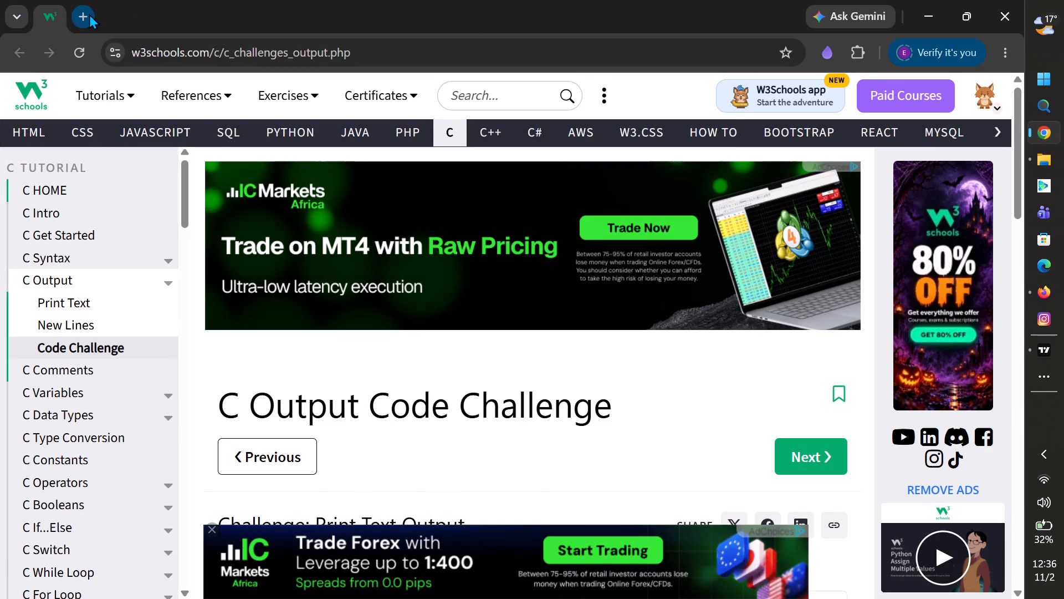
pyautogui.click(89, 14)
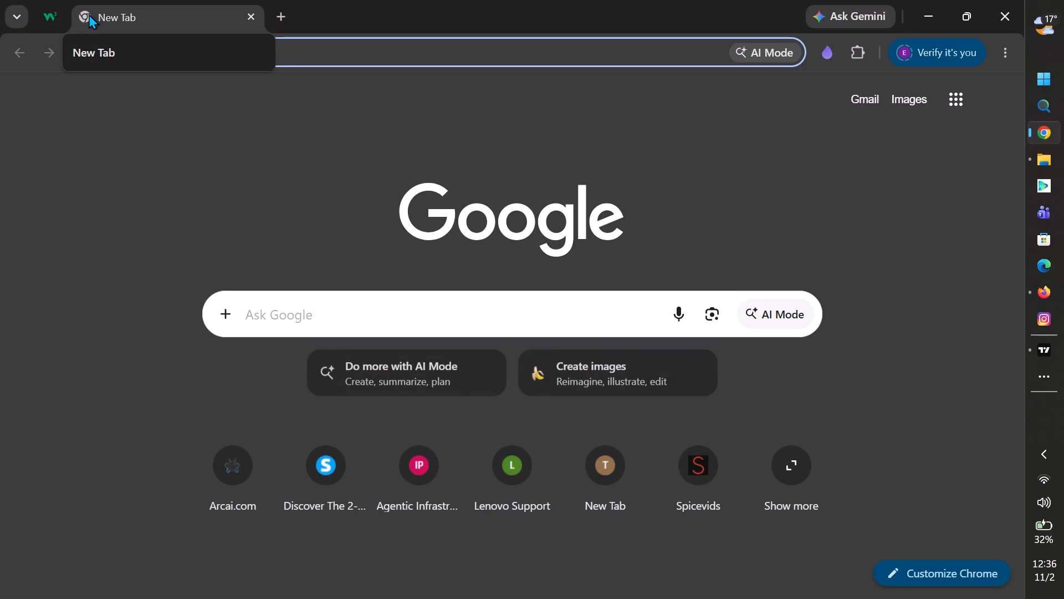
pyautogui.write('fas')
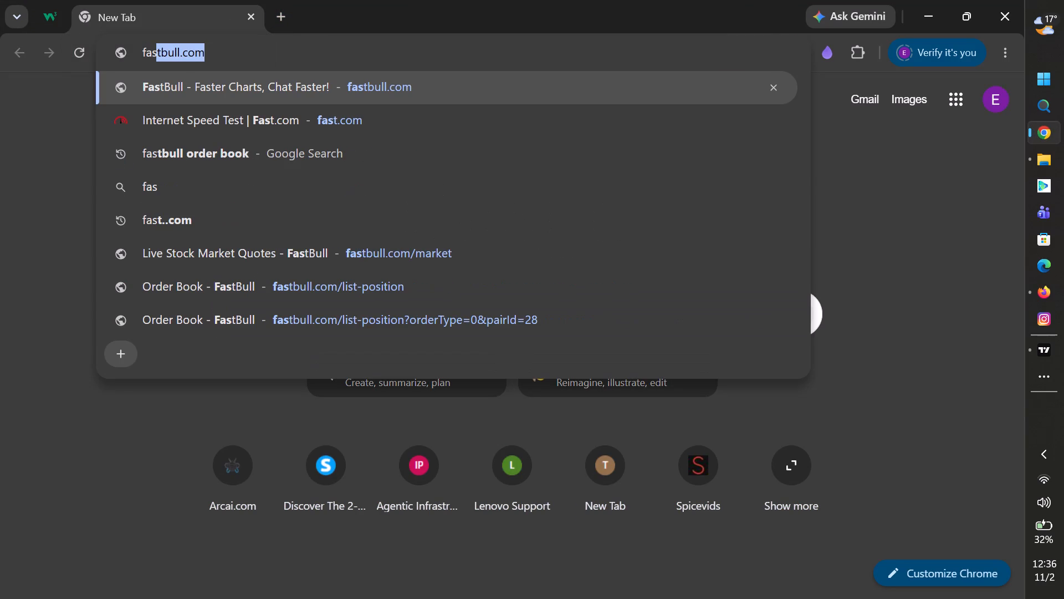
pyautogui.press('t')
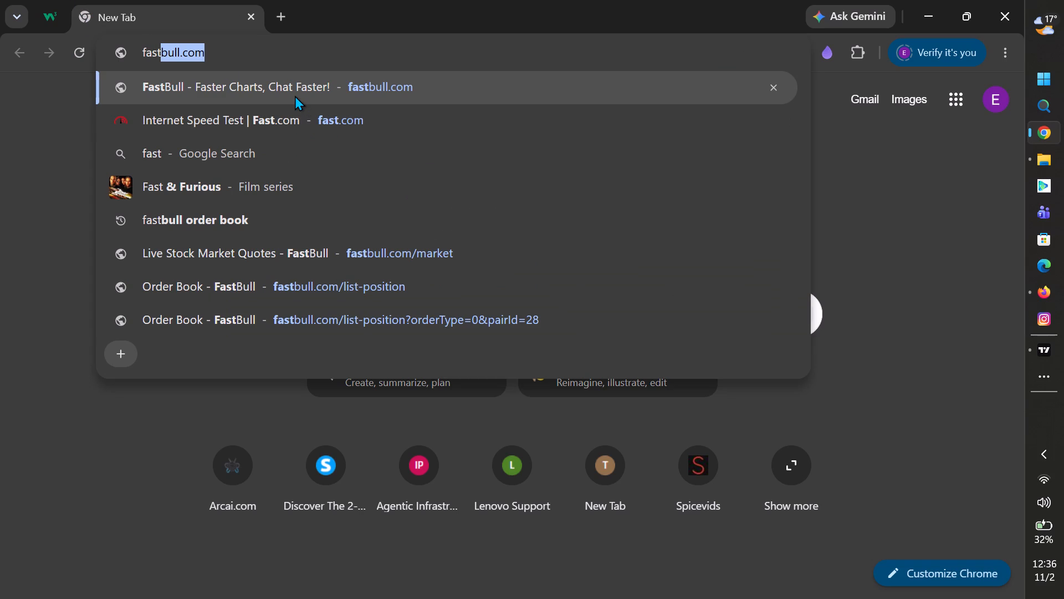
pyautogui.click(294, 229)
pyautogui.click(213, 253)
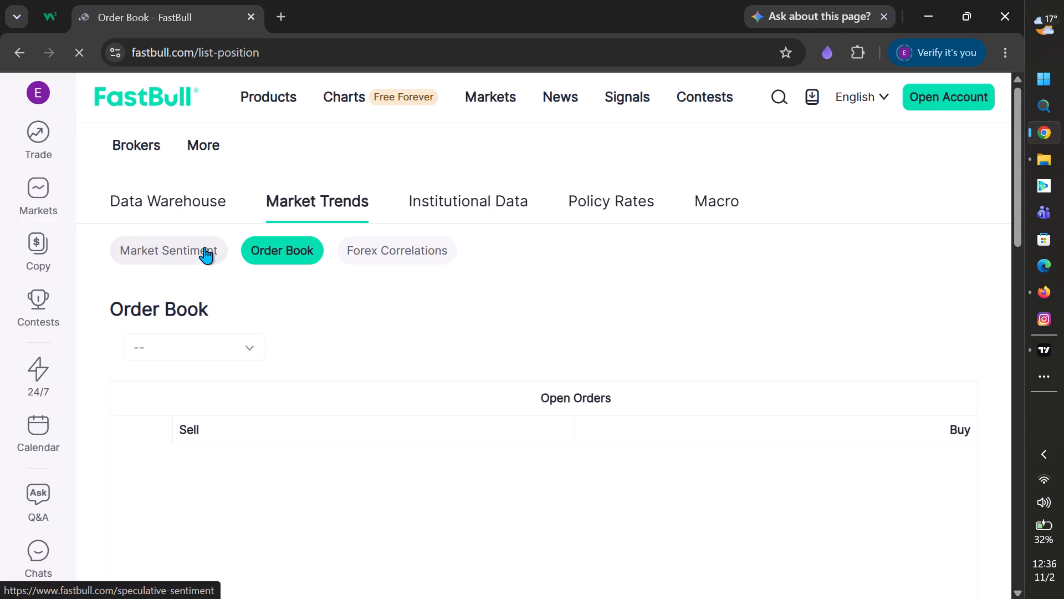
# Examine the XAUUSD Open Orders and Open Positions charts on FastBull's Order Book page.
pyautogui.scroll(-1, 202, 246)
pyautogui.scroll(2, 202, 245)
pyautogui.scroll(-1, 191, 238)
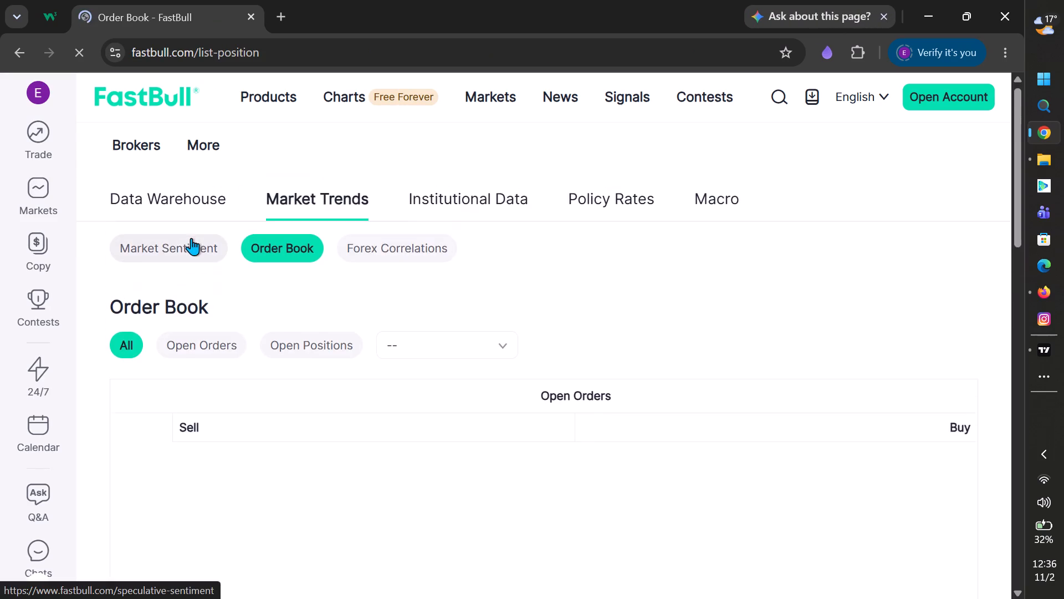
pyautogui.scroll(-3, 191, 238)
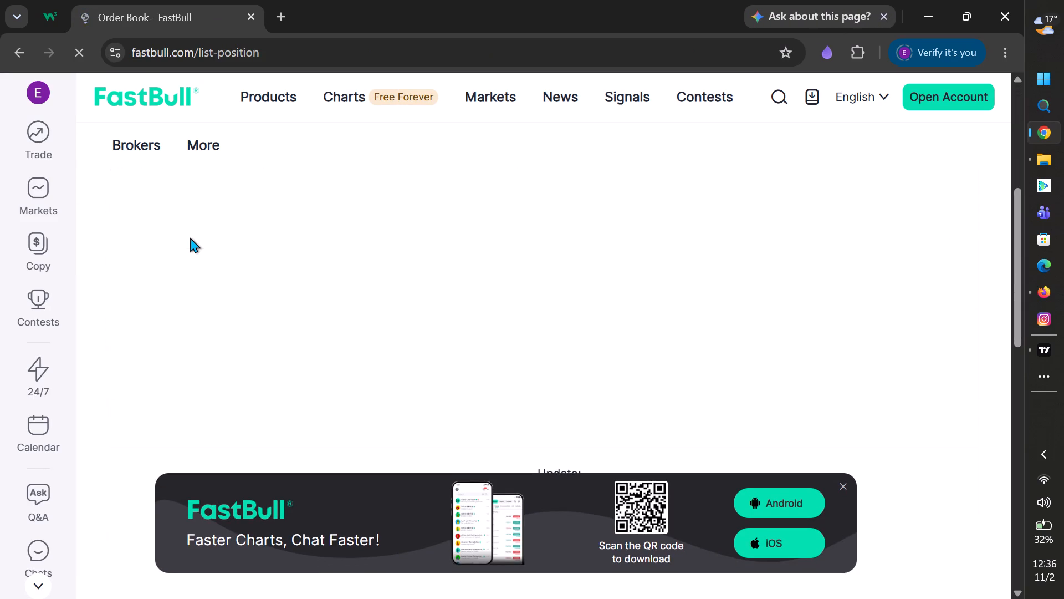
pyautogui.scroll(3, 248, 249)
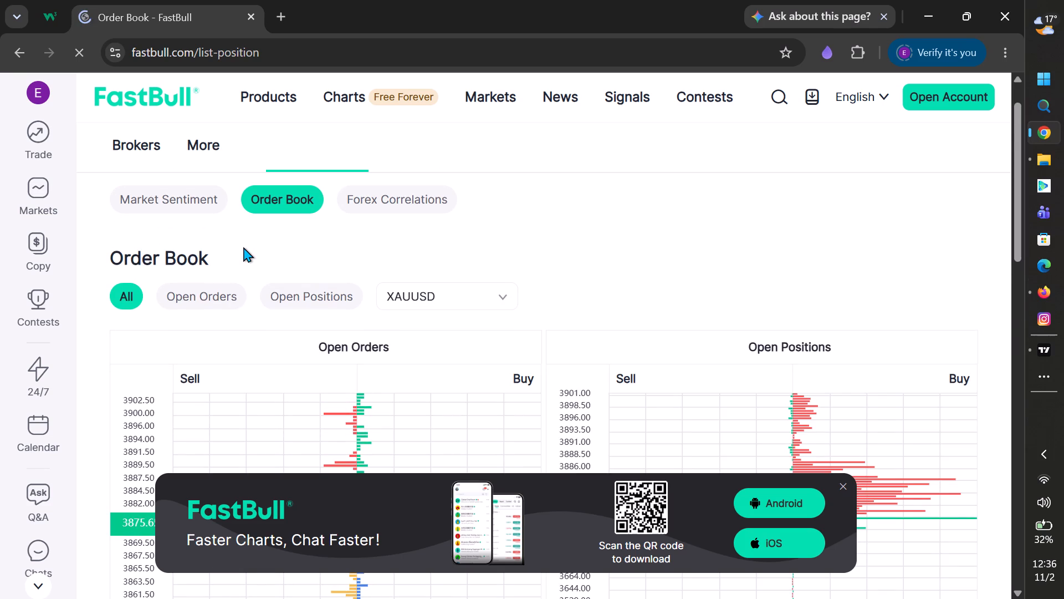
pyautogui.scroll(-2, 618, 288)
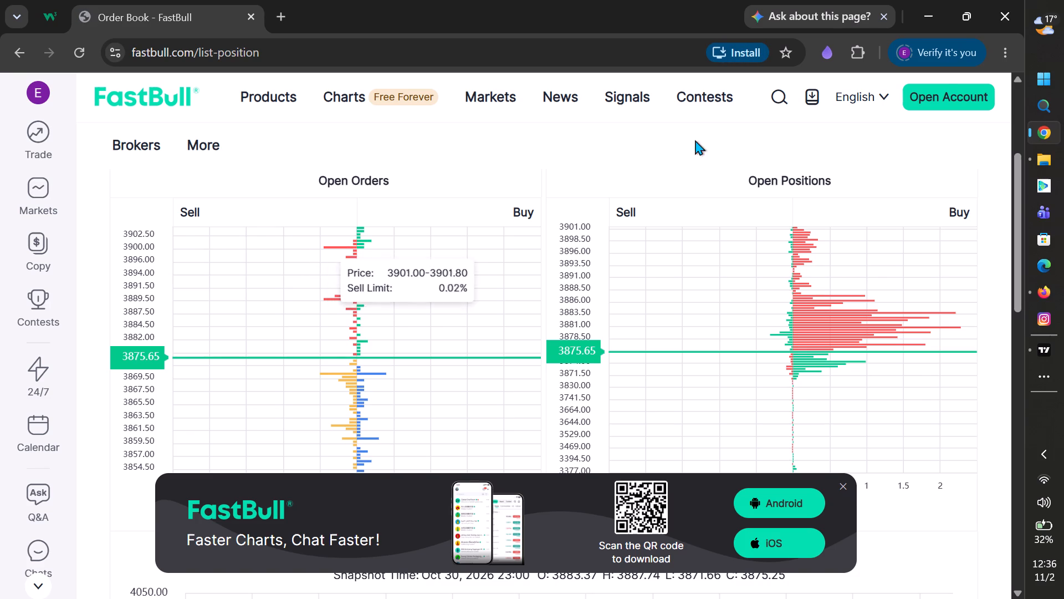
# Switch to TradingView to review the XAUUSD chart with its supply zones and short positions.
pyautogui.click(923, 13)
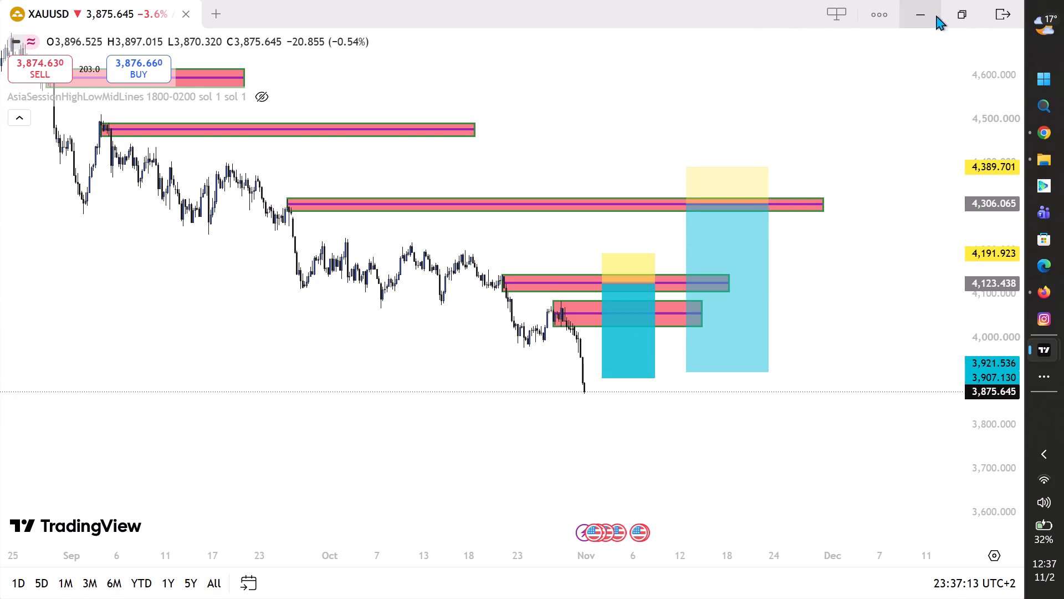
# Return to FastBull in Chrome and examine the XAUUSD Open Orders chart over wider and narrower price ranges around the current price.
pyautogui.click(1050, 132)
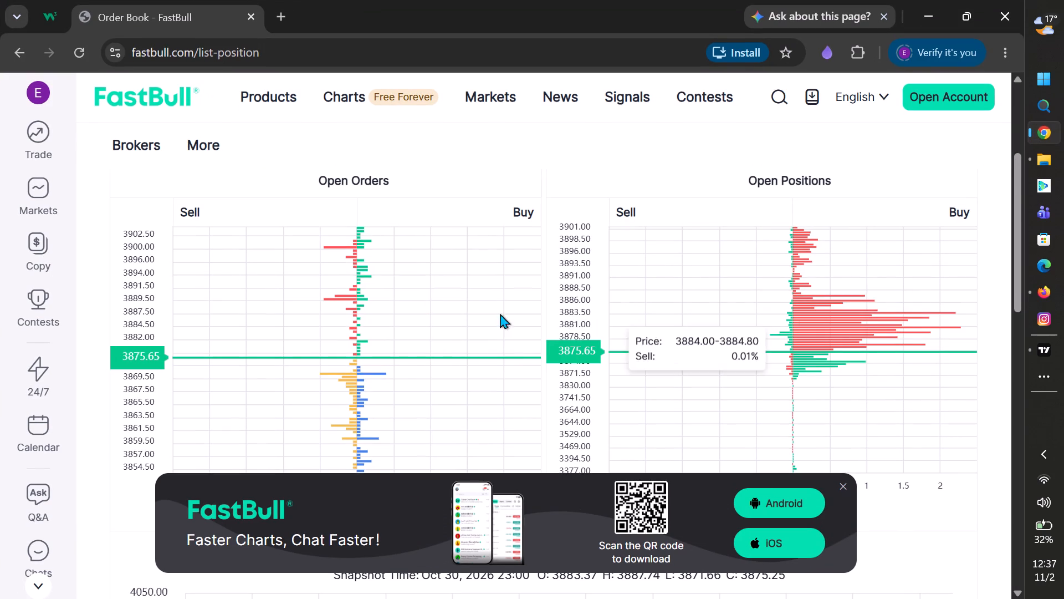
pyautogui.scroll(-4, 357, 269)
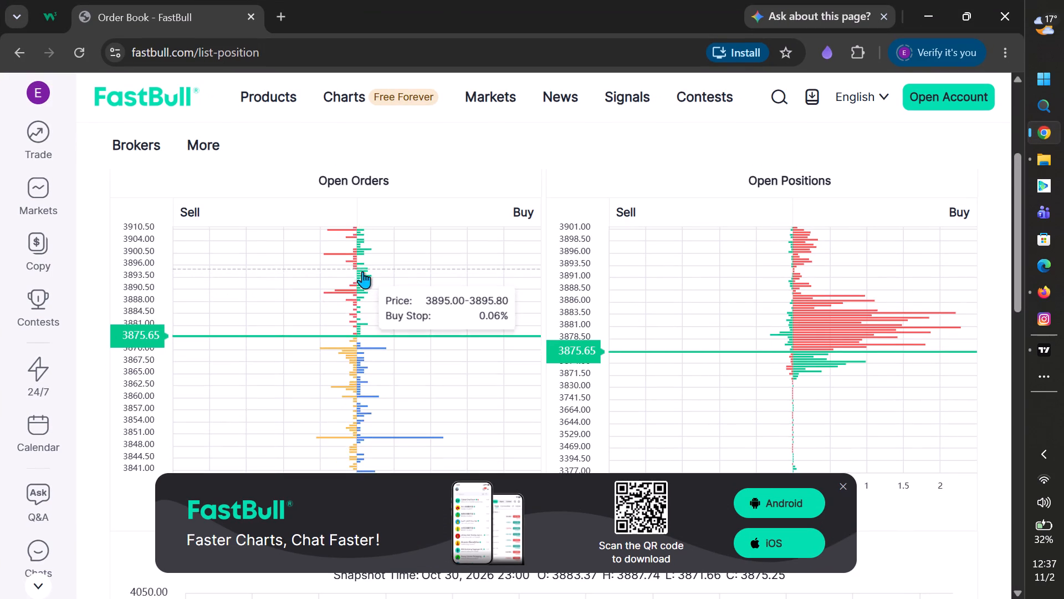
pyautogui.scroll(-15, 362, 271)
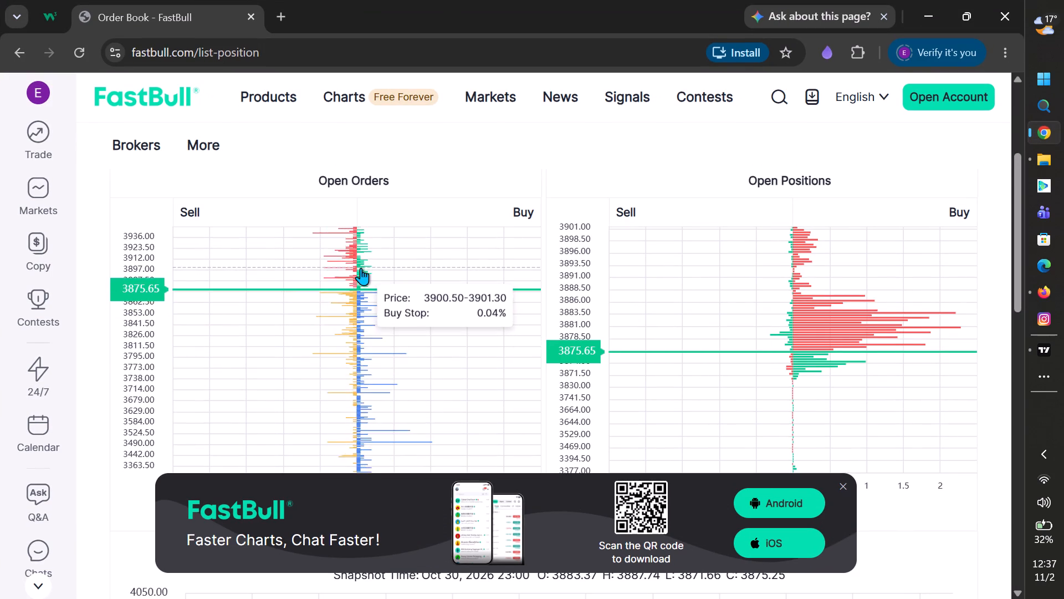
pyautogui.scroll(-2, 361, 268)
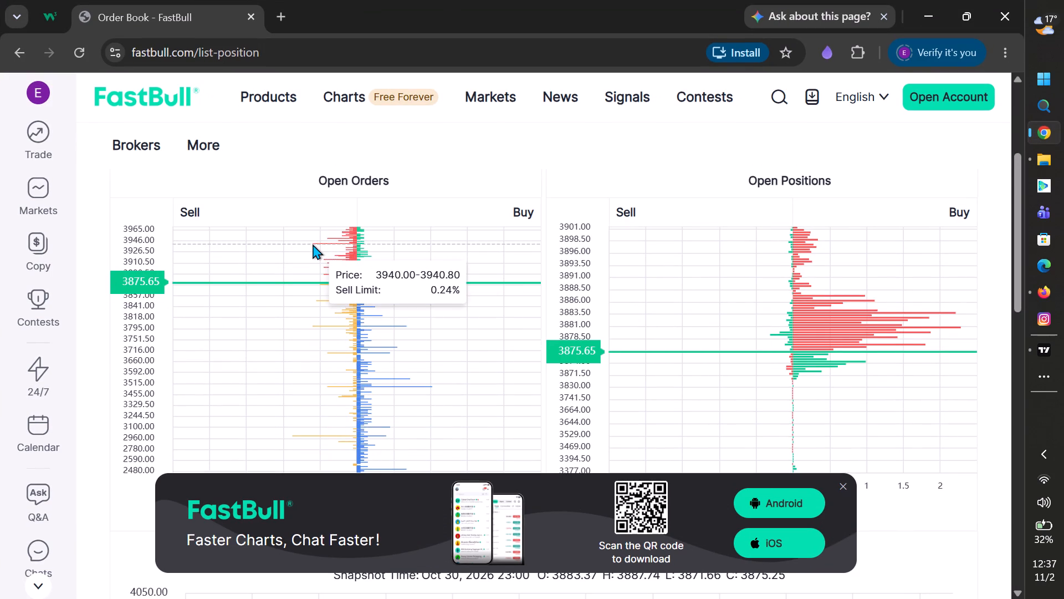
pyautogui.scroll(1, 318, 239)
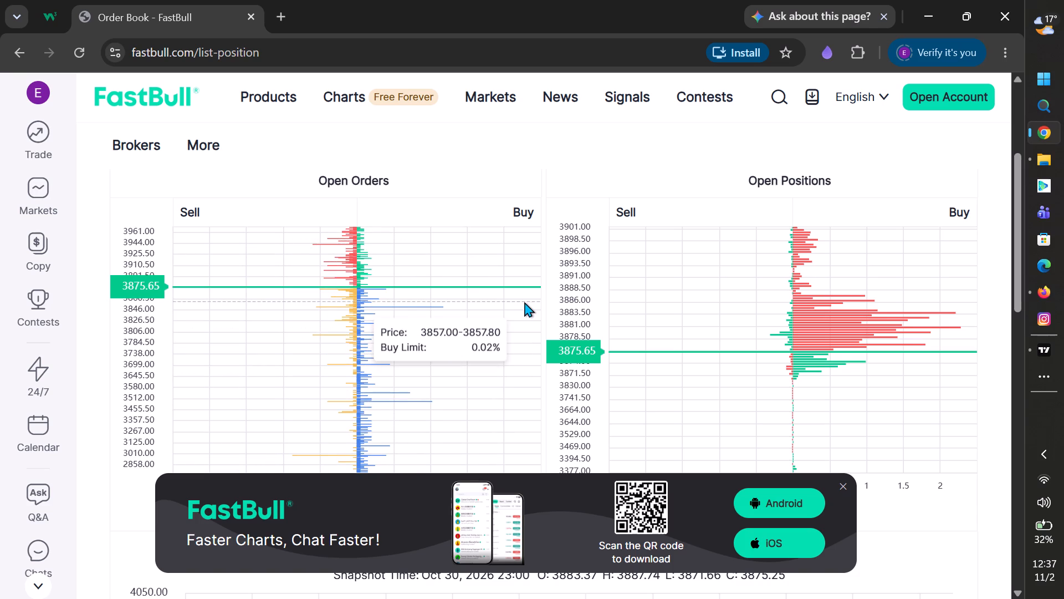
pyautogui.scroll(3, 538, 265)
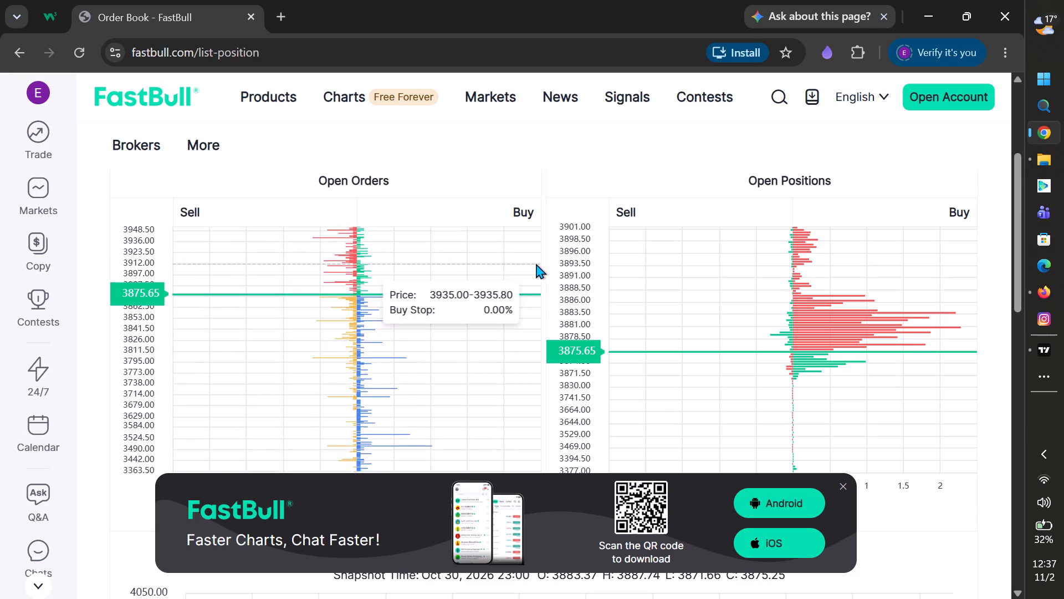
pyautogui.scroll(3, 536, 263)
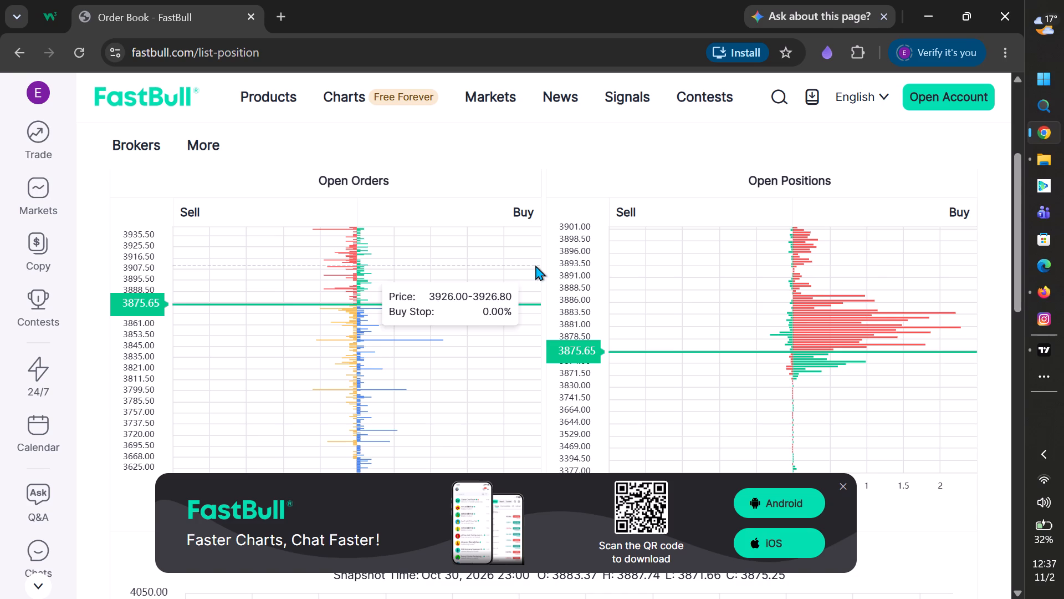